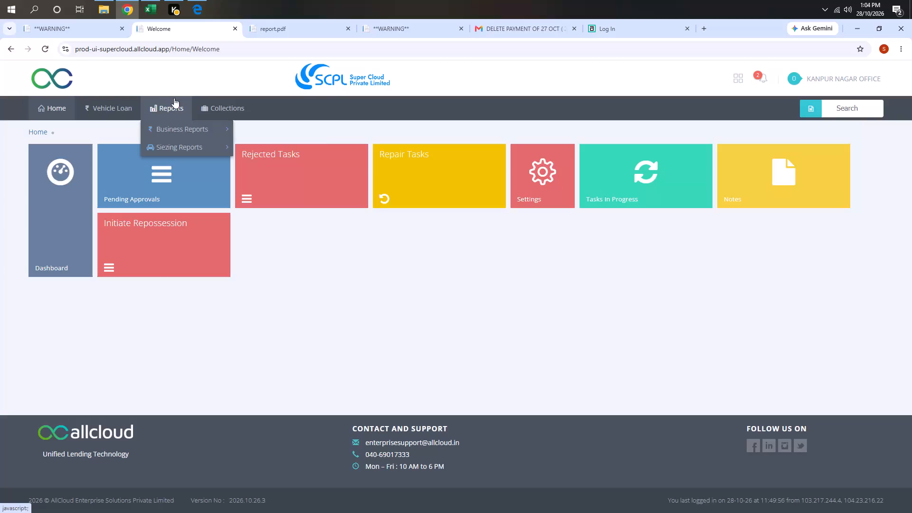
Generate the Finance In Flow Report for the KANPUR _NEW branch.
left_click(265, 132)
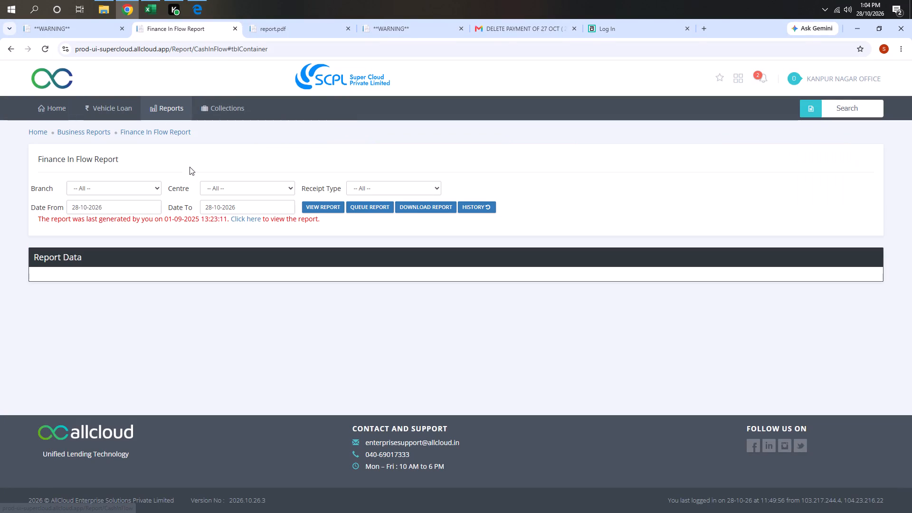
left_click(137, 190)
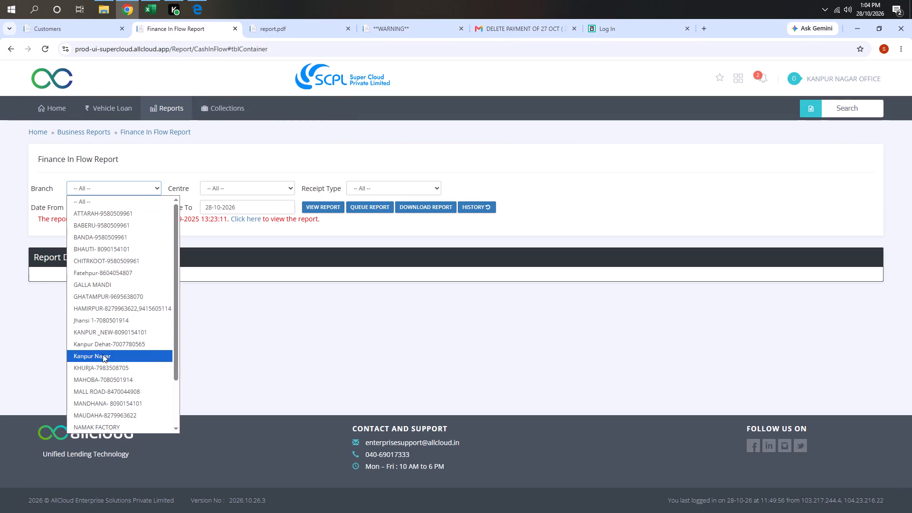
left_click(108, 338)
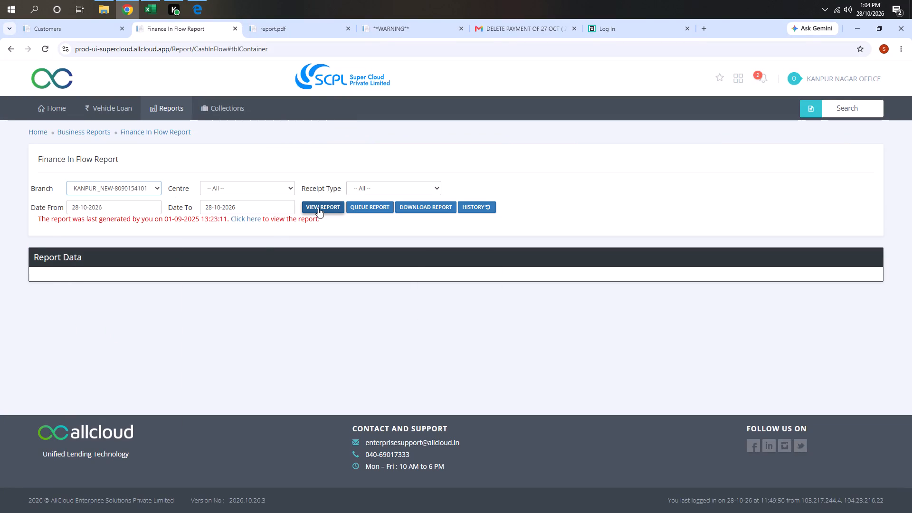
left_click(318, 208)
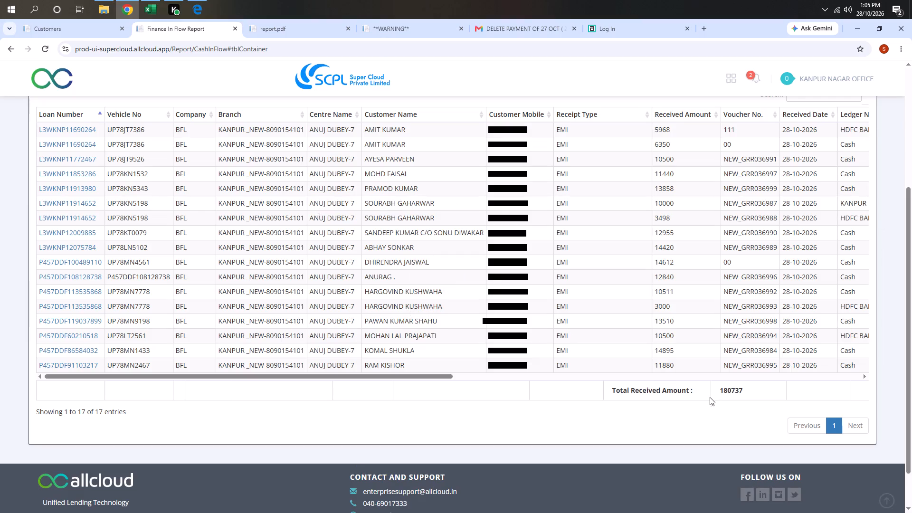
Filter the report data by the search text DIV.
scroll(720, 331, "up", 1)
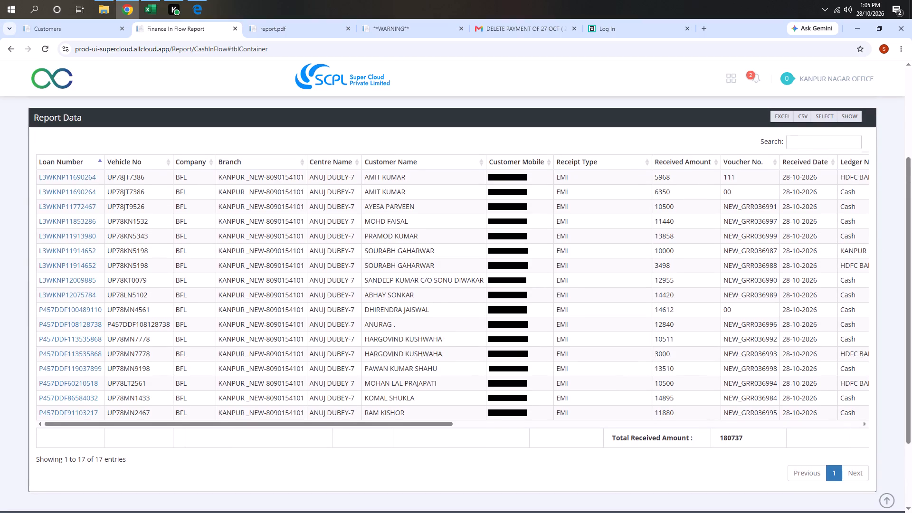
left_click(813, 141)
type("DI")
key("v")
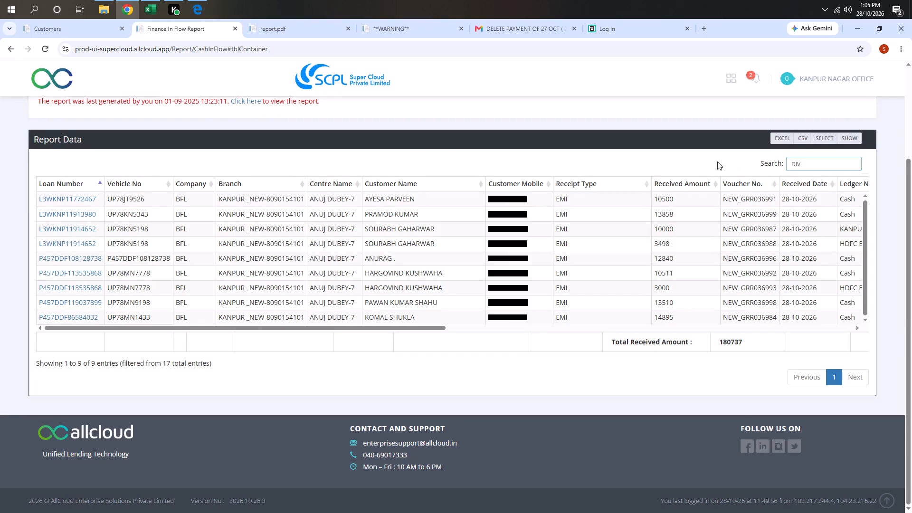
Open the loan behind the 13510 EMI receipt, review its loan details, and return to the Finance In Flow Report.
left_click(88, 303)
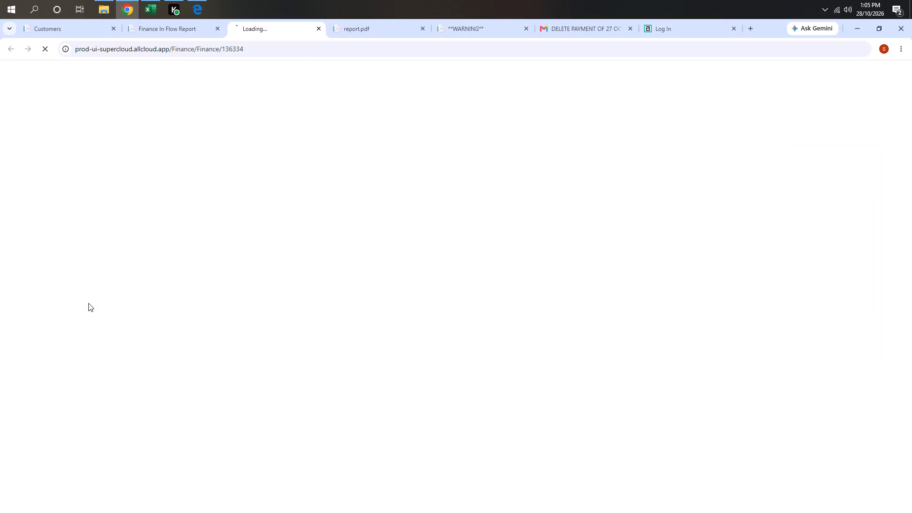
scroll(242, 313, "down", 4)
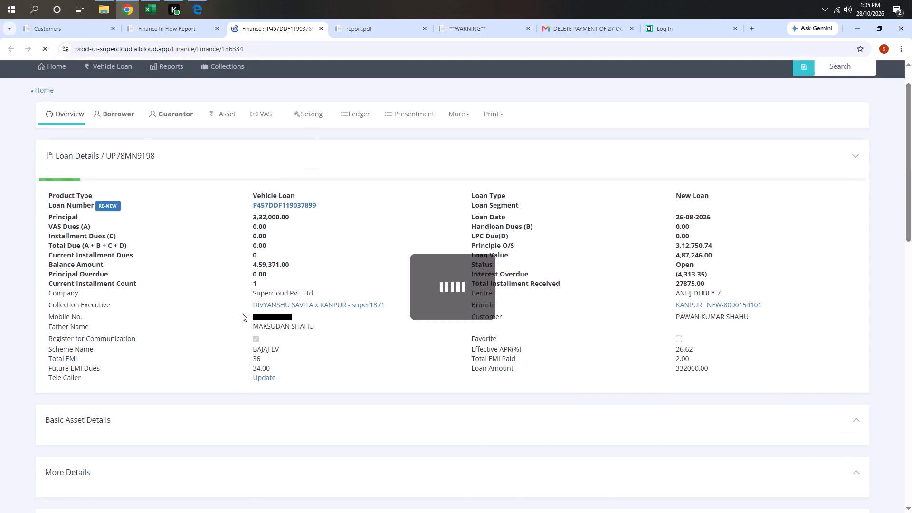
scroll(242, 313, "down", 4)
scroll(242, 313, "up", 10)
left_click(166, 25)
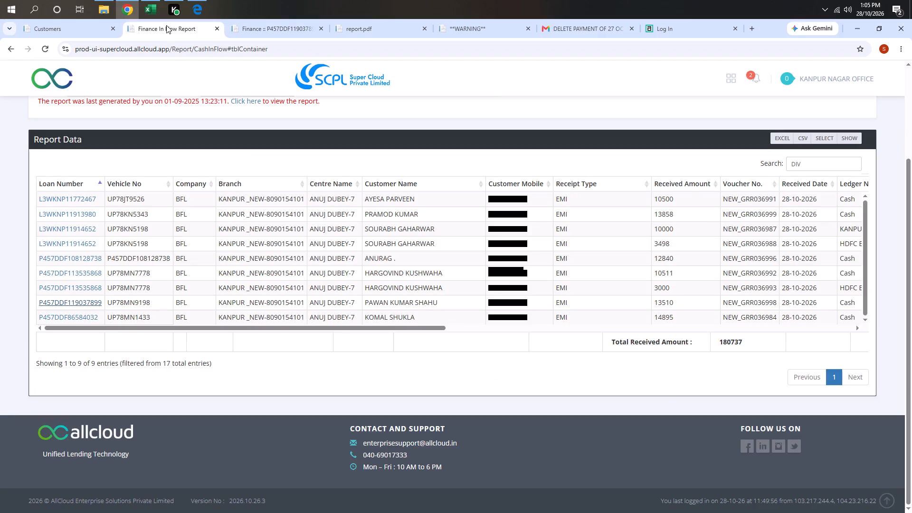
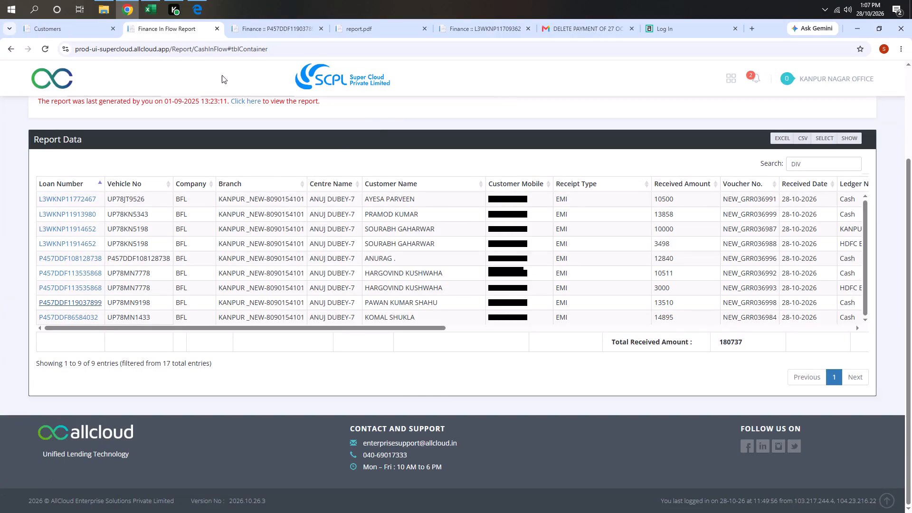
Switch to File Explorer and open the LEDGER NEW 2026 (2) workbook from the OCTOBER 2026 folder in Excel.
key("alt+Tab")
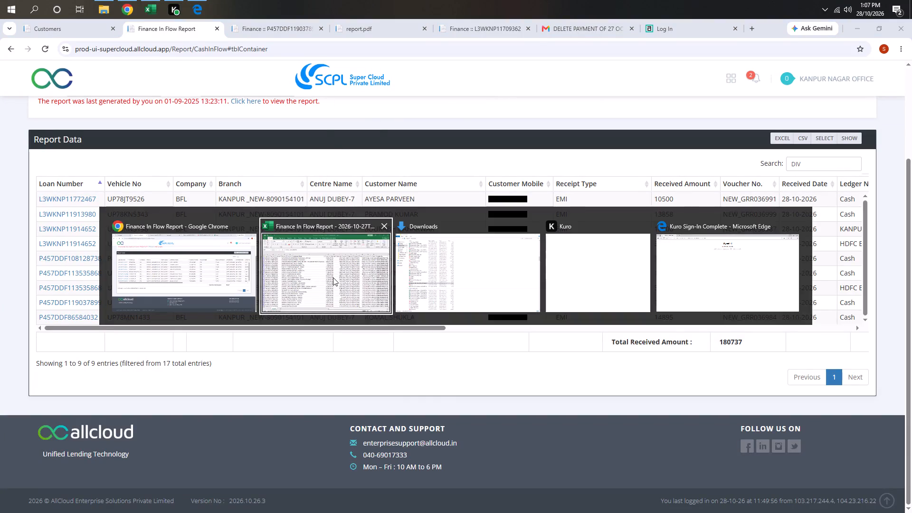
key("alt+Tab")
key("alt+Tab")
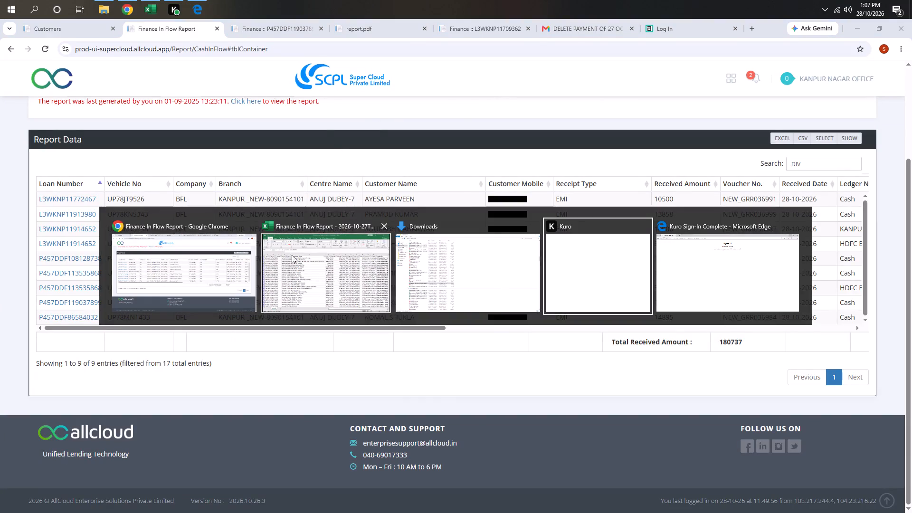
left_click(194, 279, "alt")
left_click(102, 11)
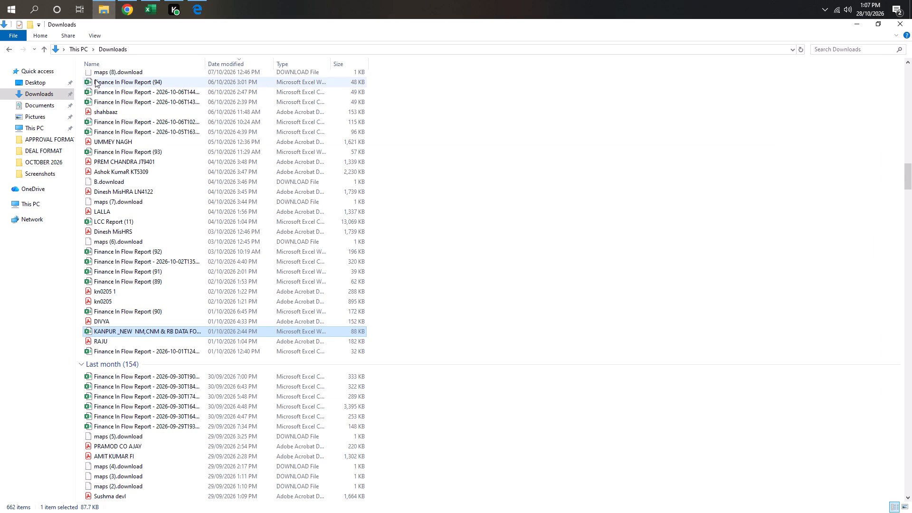
left_click(47, 161)
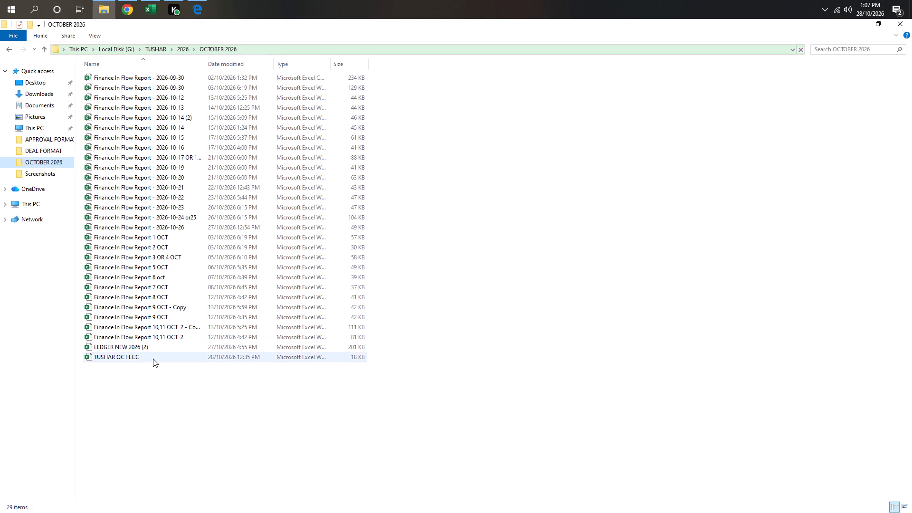
left_click(155, 352)
left_click(162, 346)
double_click(162, 346)
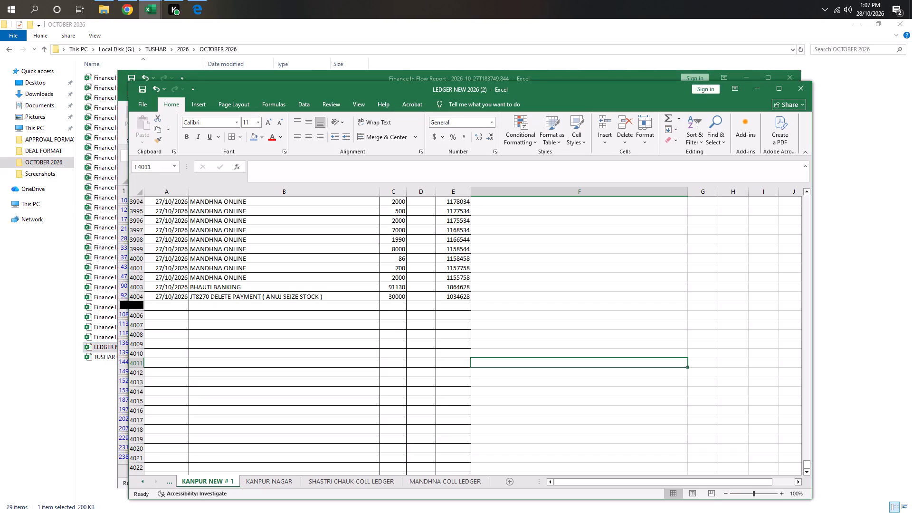
Look back through the KANPUR NEW # 1 ledger entries from 27/10/2026 to 21/10/2026.
scroll(158, 346, "up", 19)
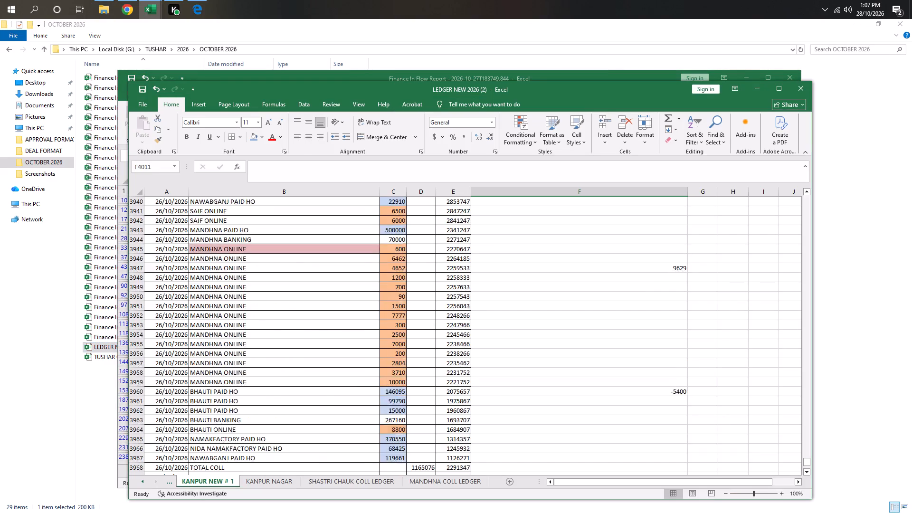
scroll(254, 311, "up", 20)
scroll(254, 311, "up", 14)
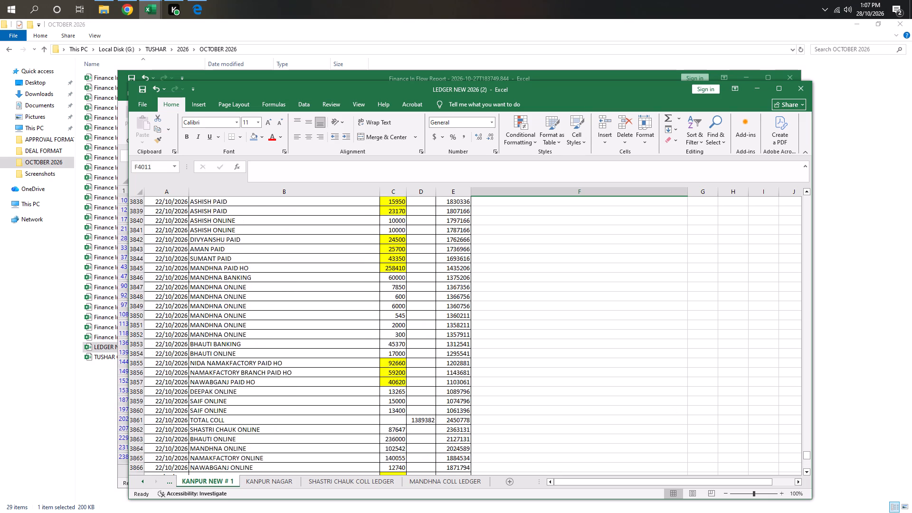
scroll(254, 311, "up", 15)
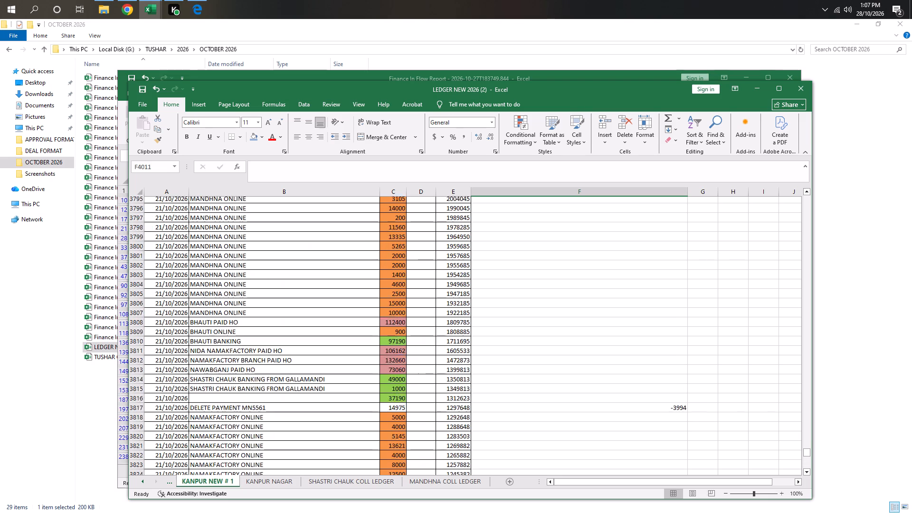
scroll(254, 311, "up", 2)
scroll(254, 311, "down", 2)
scroll(254, 311, "up", 4)
scroll(254, 311, "down", 6)
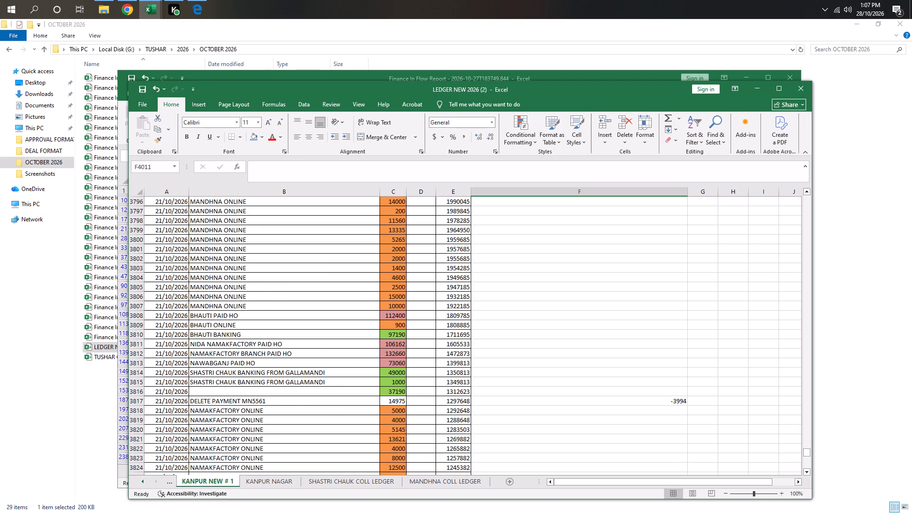
Examine the 21/10/2026 ledger entries, including the MANDHNA BANKING amount, and the preceding entries back to 19/10/2026.
left_click(311, 367)
scroll(352, 383, "down", 2)
scroll(292, 352, "down", 2)
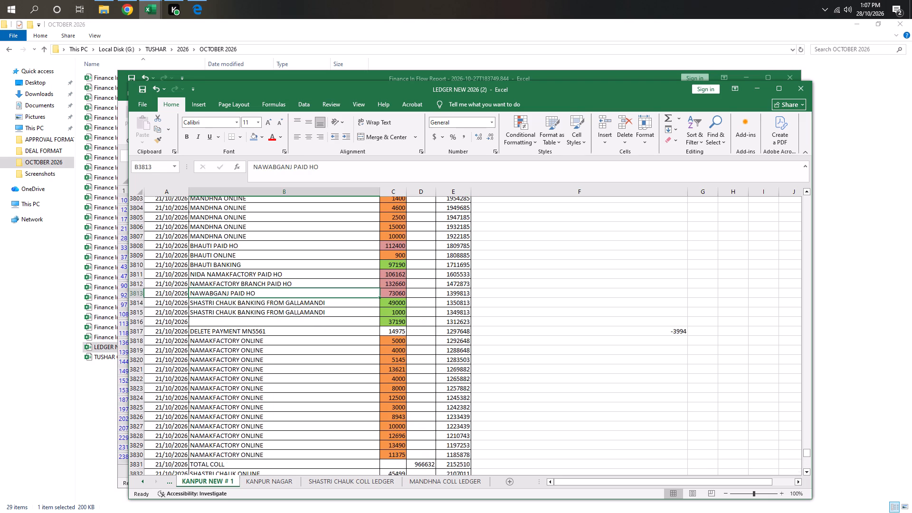
scroll(300, 344, "down", 1)
scroll(311, 358, "up", 8)
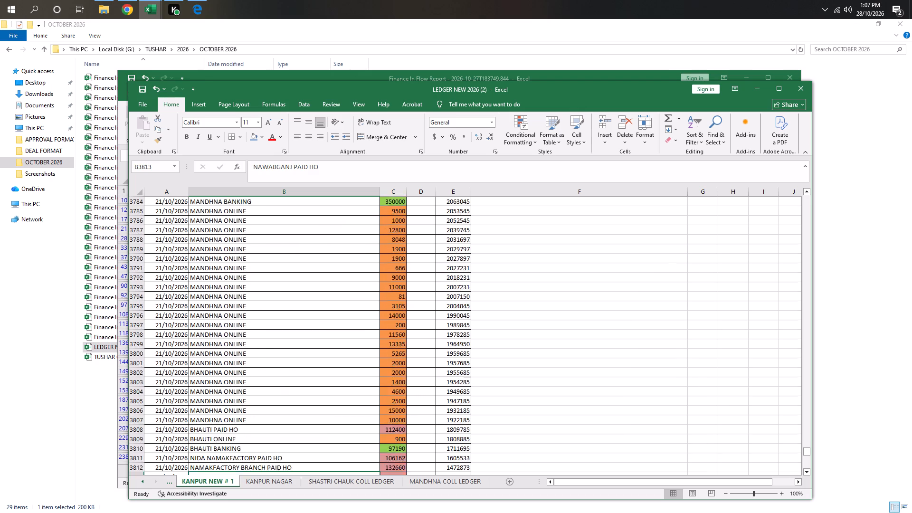
scroll(311, 355, "up", 6)
left_click(327, 343)
left_click(399, 344)
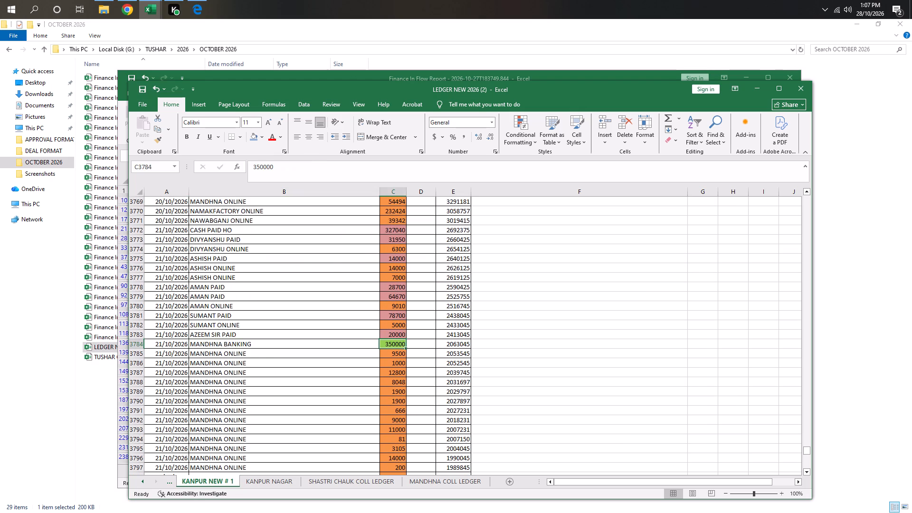
scroll(294, 321, "up", 3)
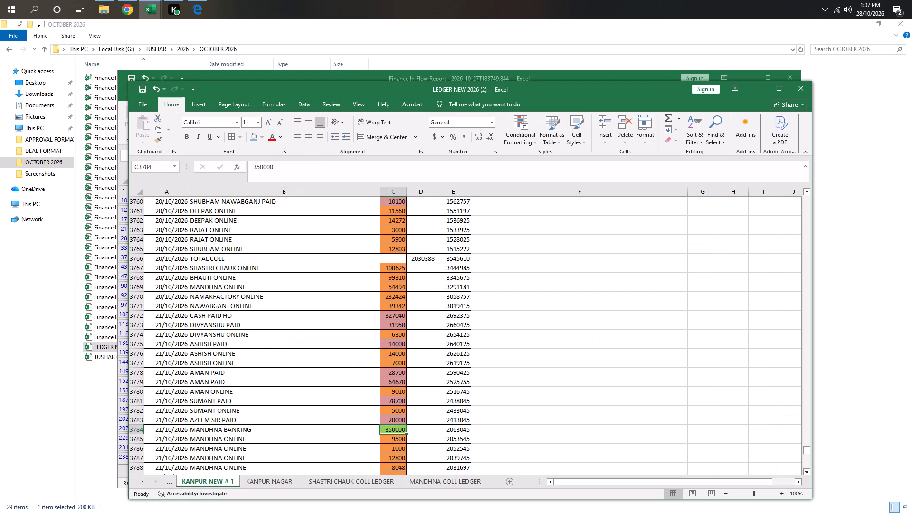
scroll(295, 320, "up", 1)
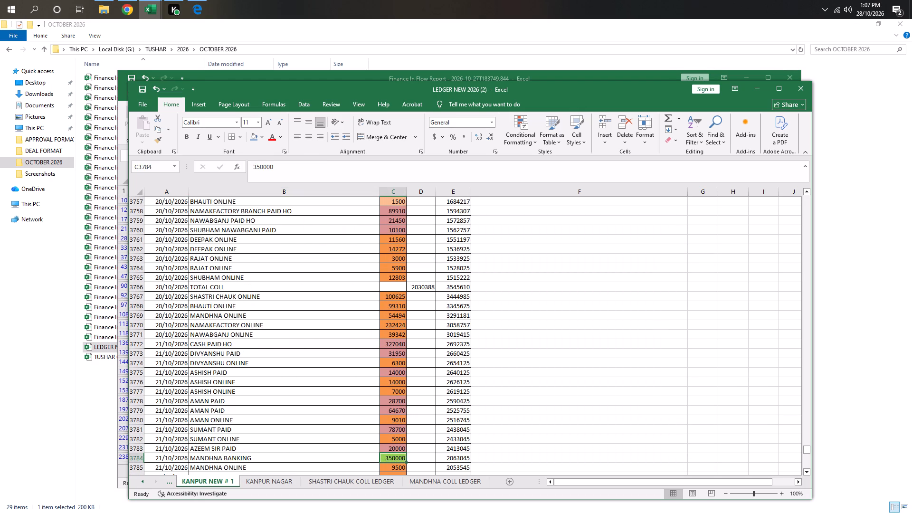
scroll(295, 320, "up", 6)
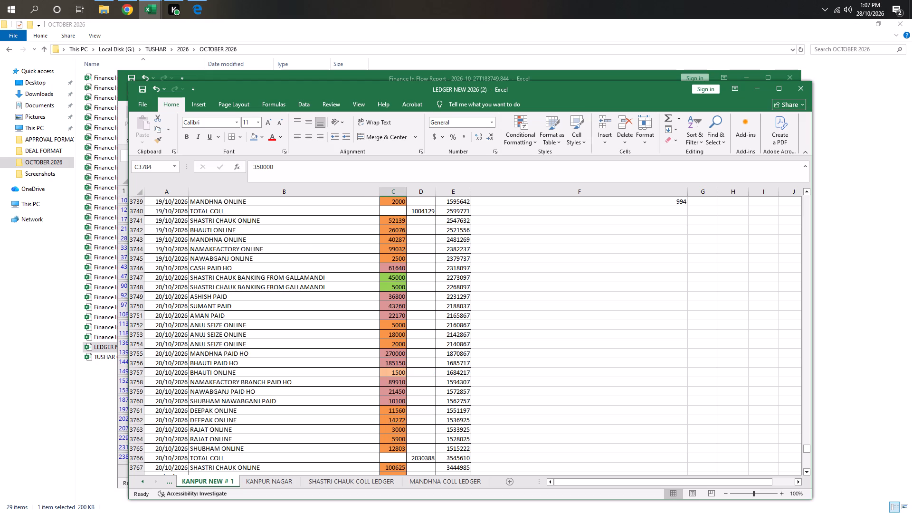
Switch from the LEDGER NEW 2026 (2) workbook to the Finance In Flow Report in Chrome.
key("alt+Tab")
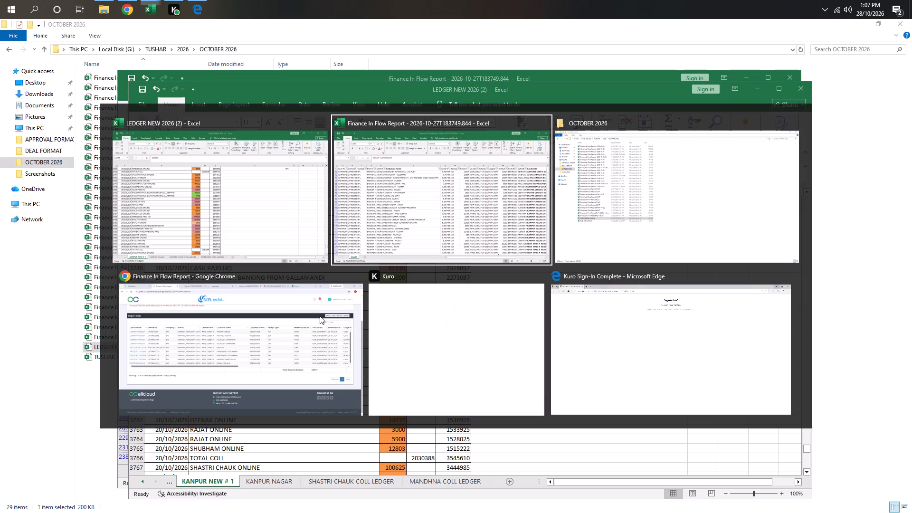
left_click(304, 325, "alt")
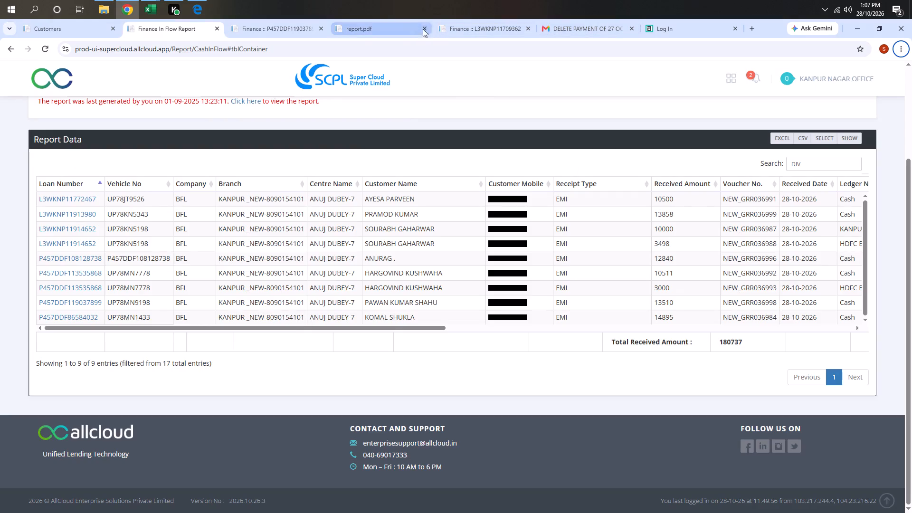
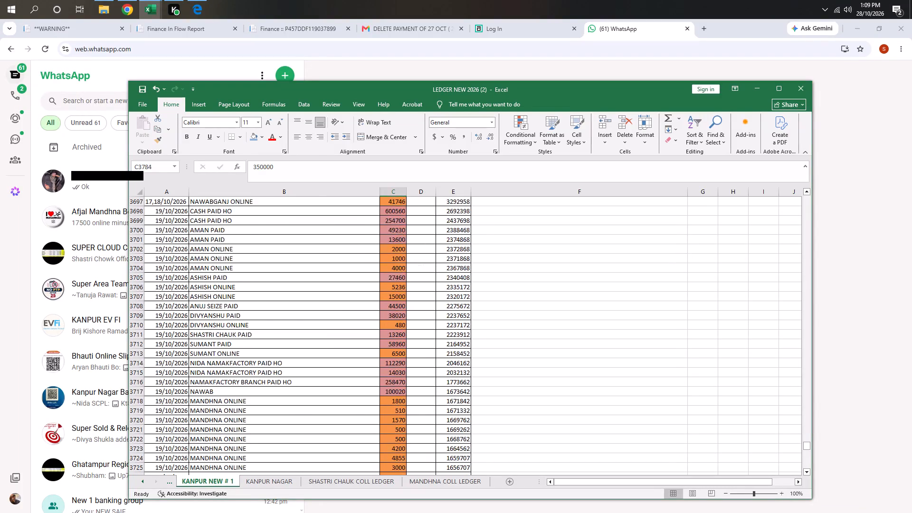
Examine the 19/10/2026 paid and online entries down to that day's TOTAL COLL row, including the NAWAB entry's cell.
scroll(372, 356, "up", 7)
scroll(351, 353, "down", 4)
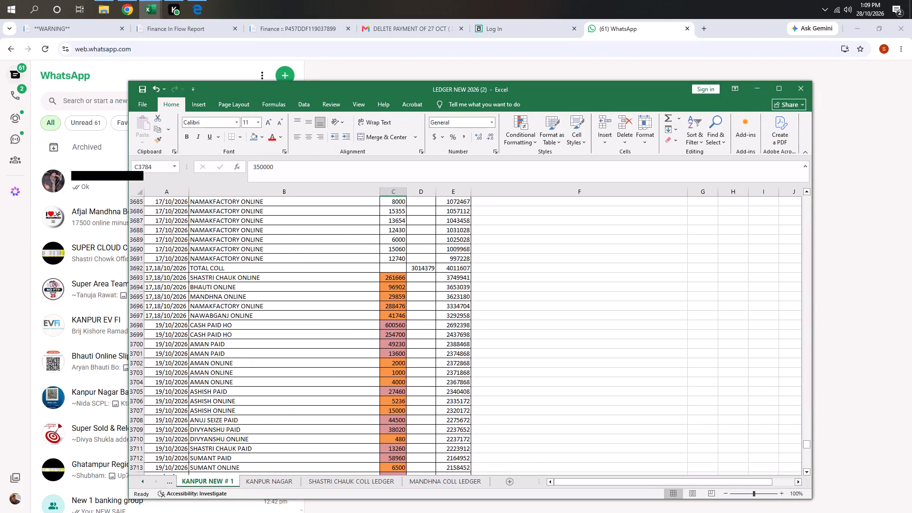
scroll(329, 355, "down", 3)
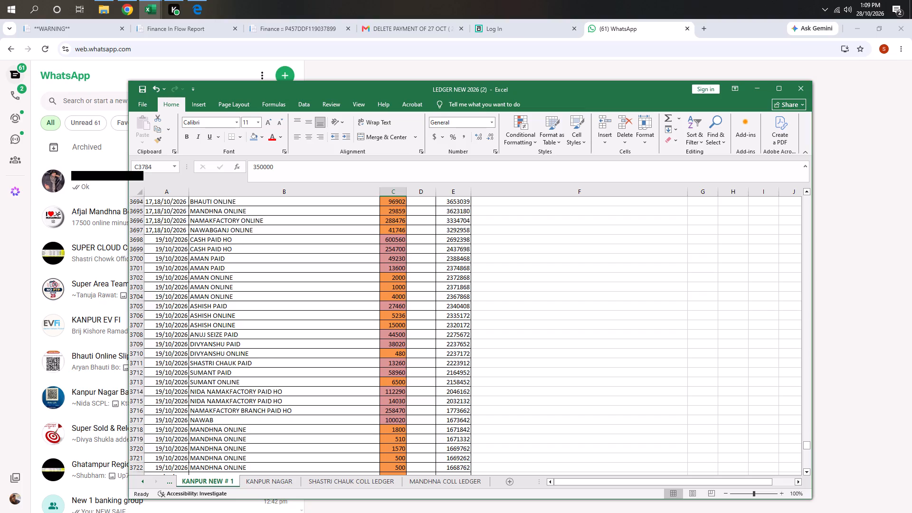
scroll(284, 302, "up", 1)
scroll(284, 302, "down", 1)
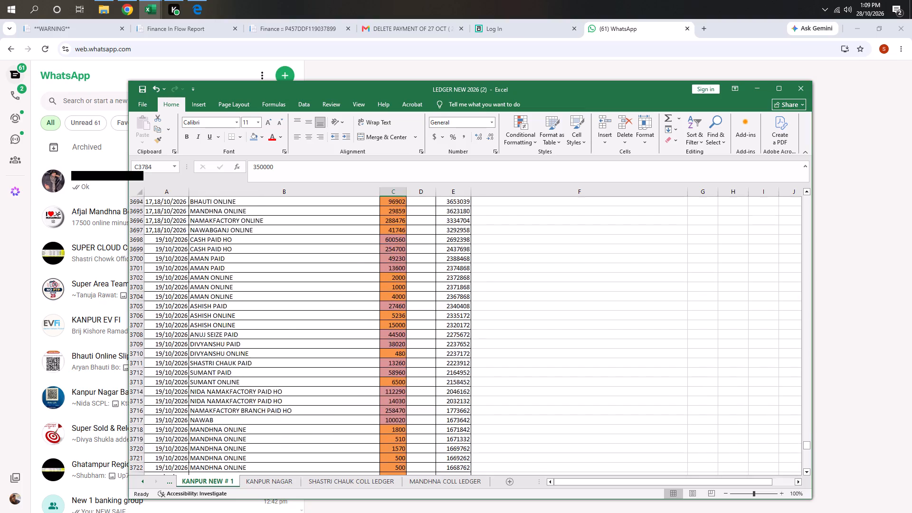
scroll(284, 302, "down", 5)
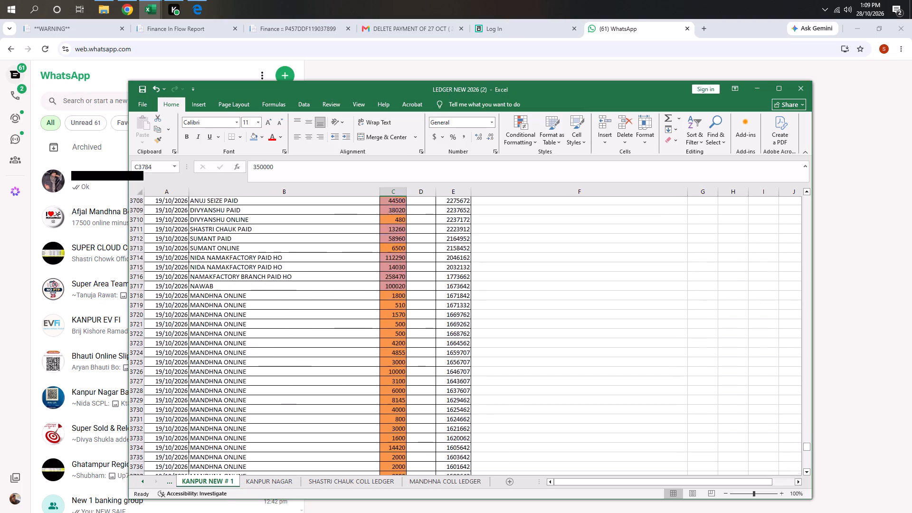
scroll(284, 305, "down", 2)
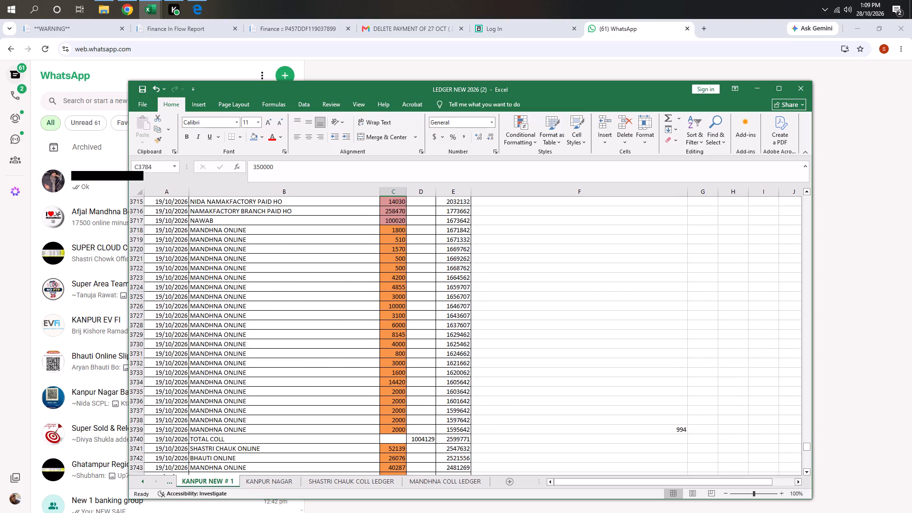
scroll(293, 402, "up", 2)
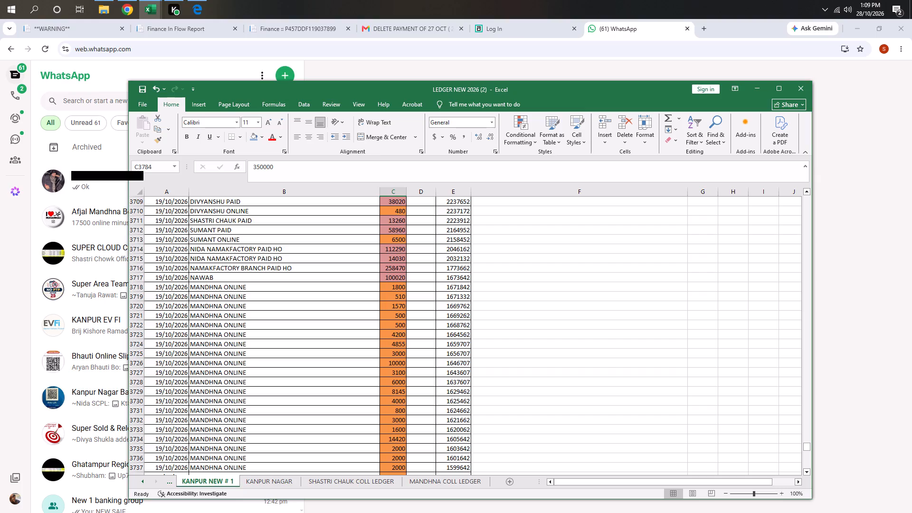
left_click(285, 279)
scroll(306, 286, "up", 1)
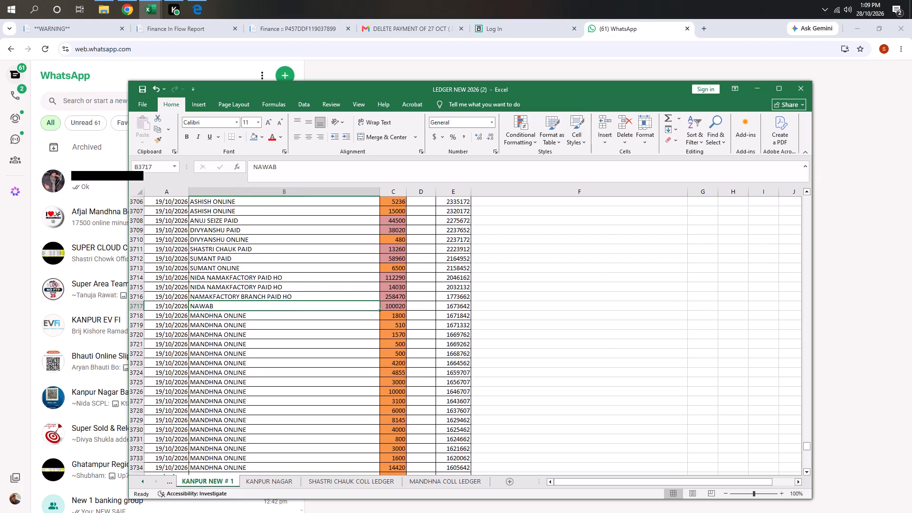
Examine the 19/10/2026 ledger entries around the NAWAB row, looking back to the last 17,18/10/2026 entries.
scroll(306, 287, "up", 2)
scroll(306, 287, "down", 5)
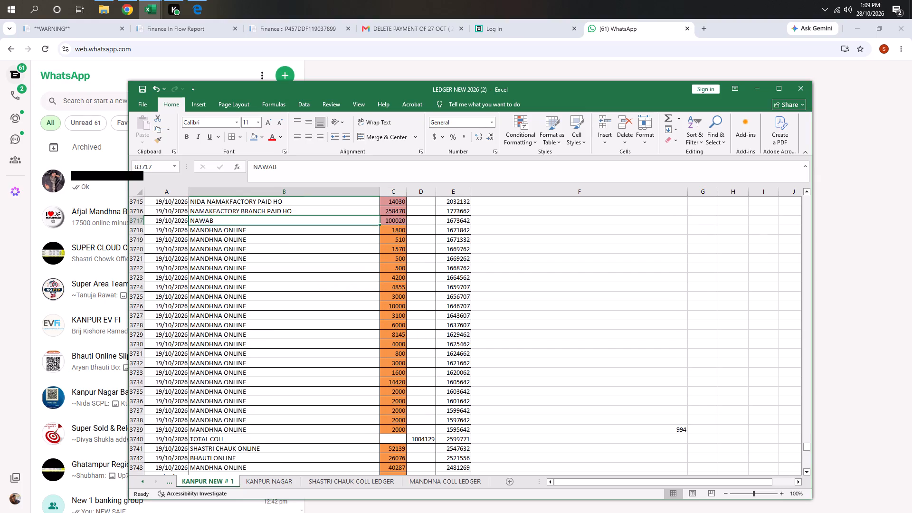
scroll(306, 287, "down", 1)
scroll(306, 287, "up", 6)
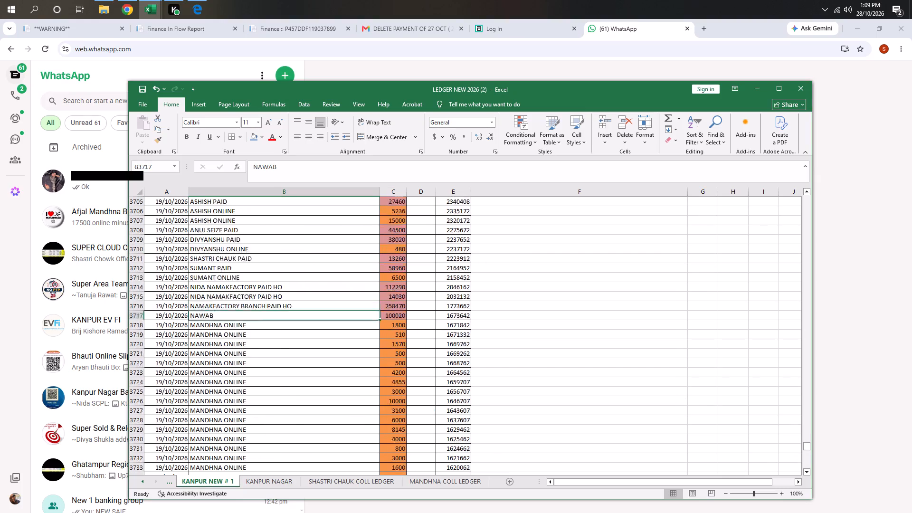
scroll(306, 287, "up", 2)
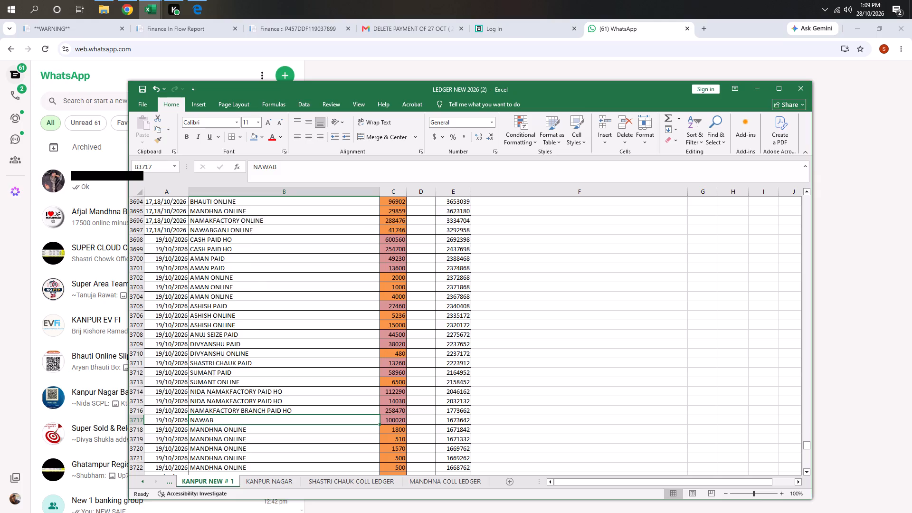
scroll(330, 307, "down", 6)
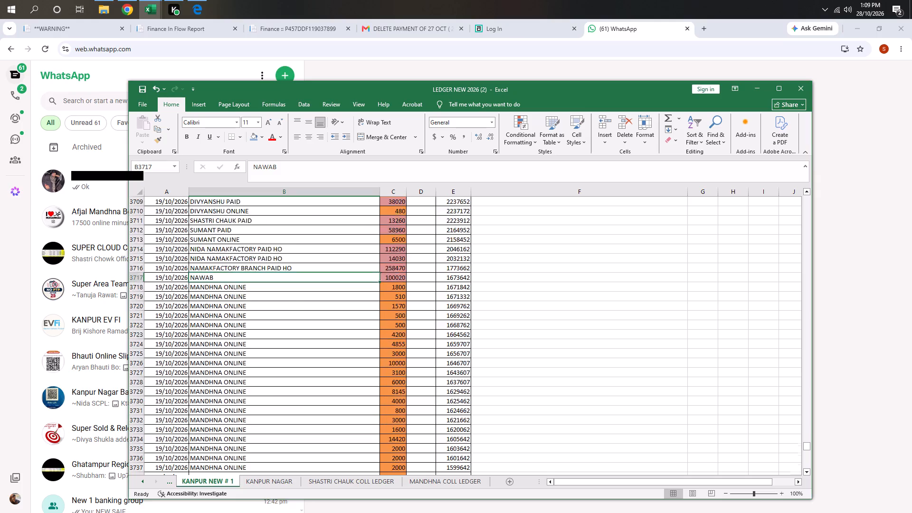
scroll(330, 307, "down", 3)
scroll(328, 364, "up", 6)
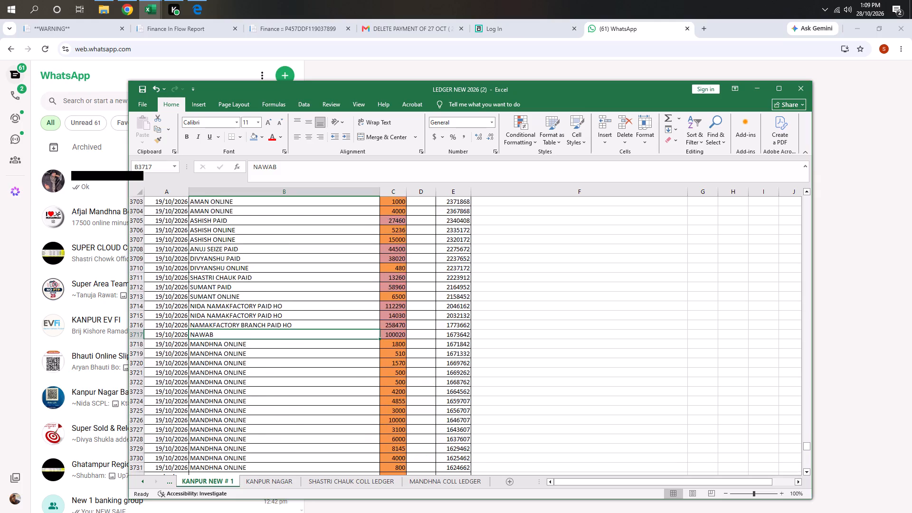
scroll(328, 364, "up", 3)
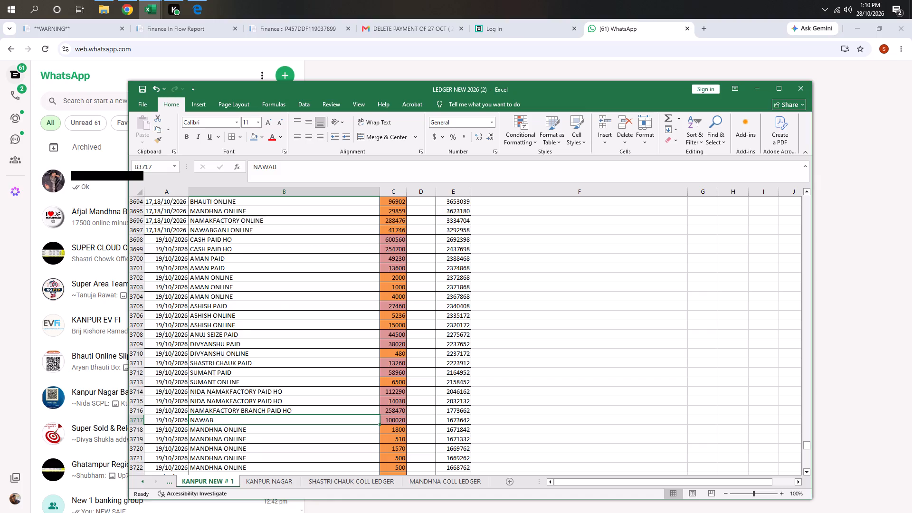
Read forward through the KANPUR NEW # 1 ledger entries from 19/10/2026 through 20/10/2026 to the start of 21/10/2026.
scroll(316, 359, "down", 10)
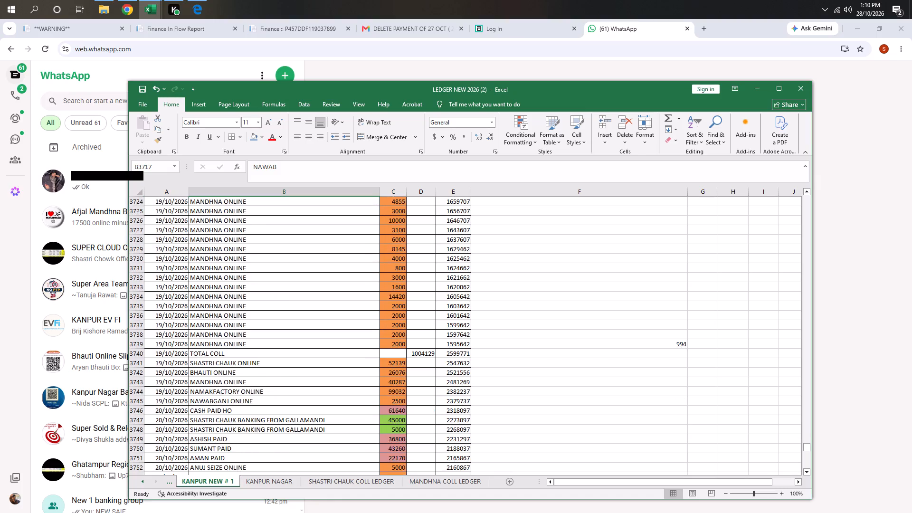
scroll(317, 356, "down", 1)
scroll(350, 392, "down", 1)
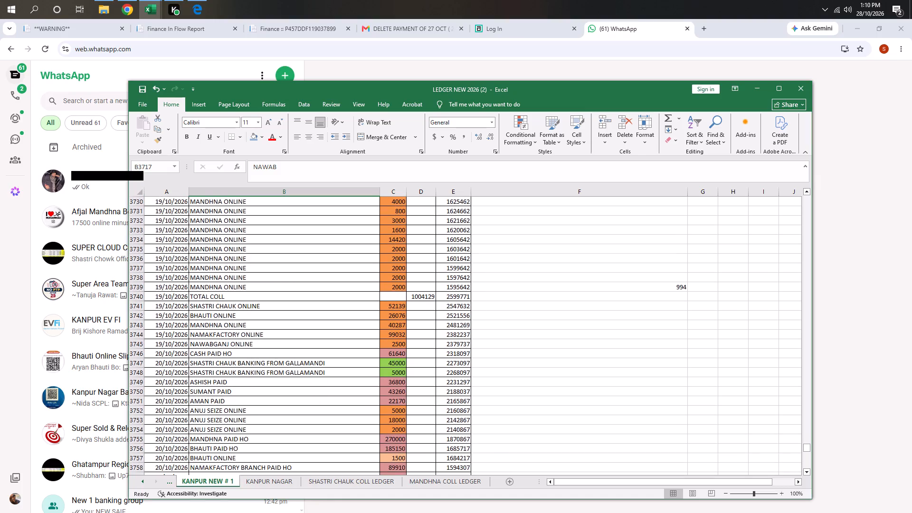
scroll(369, 383, "down", 2)
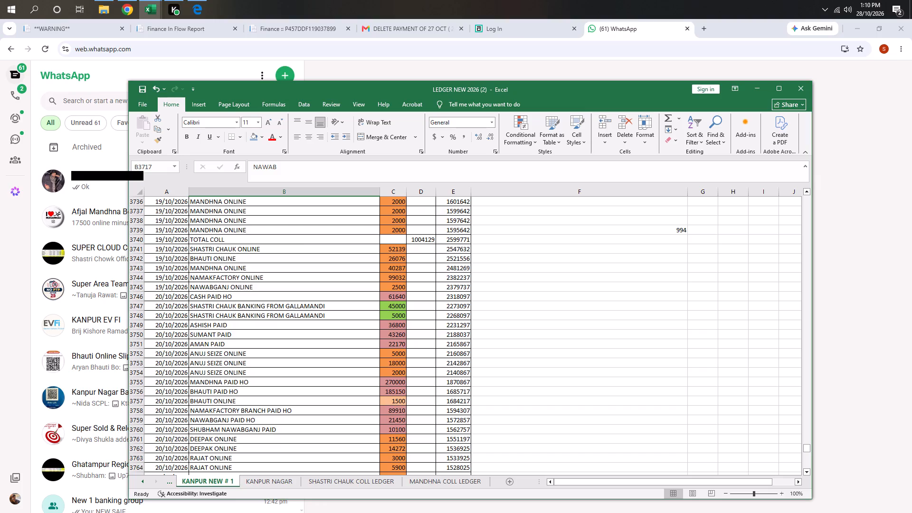
scroll(351, 351, "down", 6)
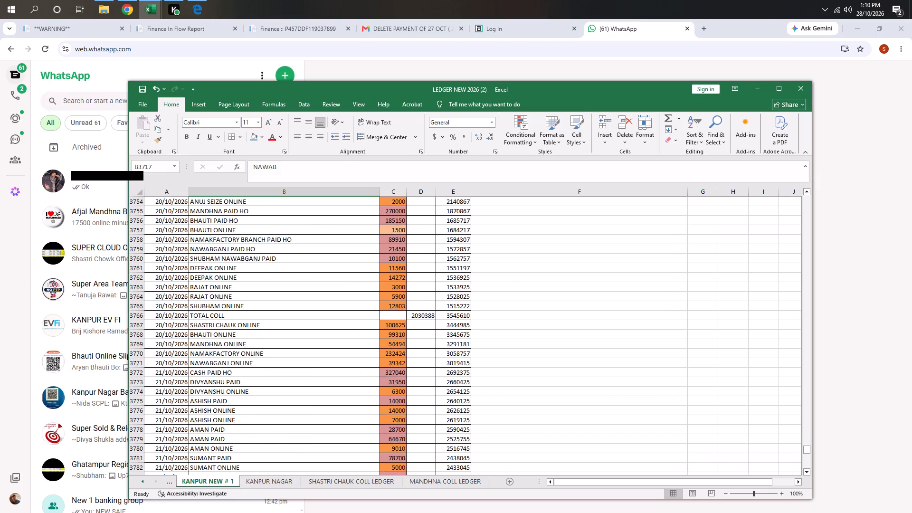
Select the 21/10/2026 MANDHNA BANKING and BHAUTI BANKING amounts together to check their combined sum.
scroll(273, 254, "down", 3)
scroll(335, 314, "down", 1)
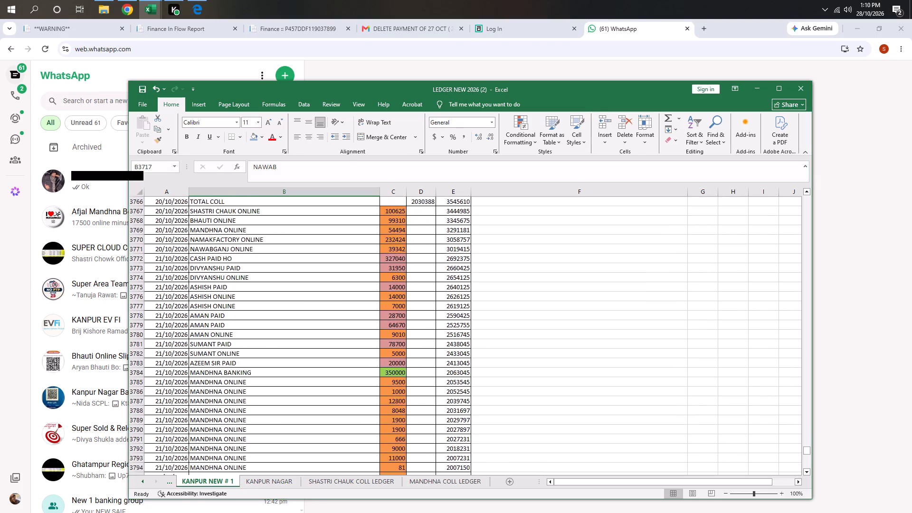
scroll(262, 302, "down", 1)
left_click(260, 348)
left_click(388, 347)
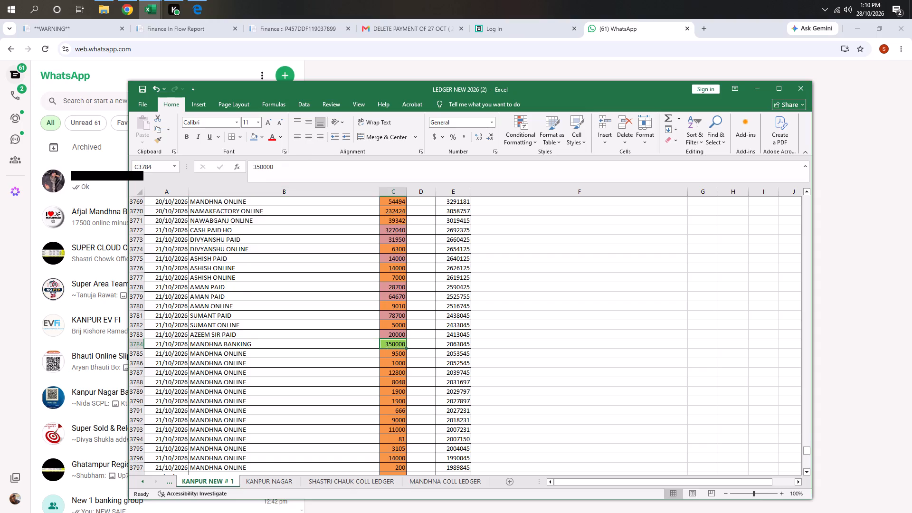
scroll(288, 287, "down", 6)
scroll(364, 308, "down", 1)
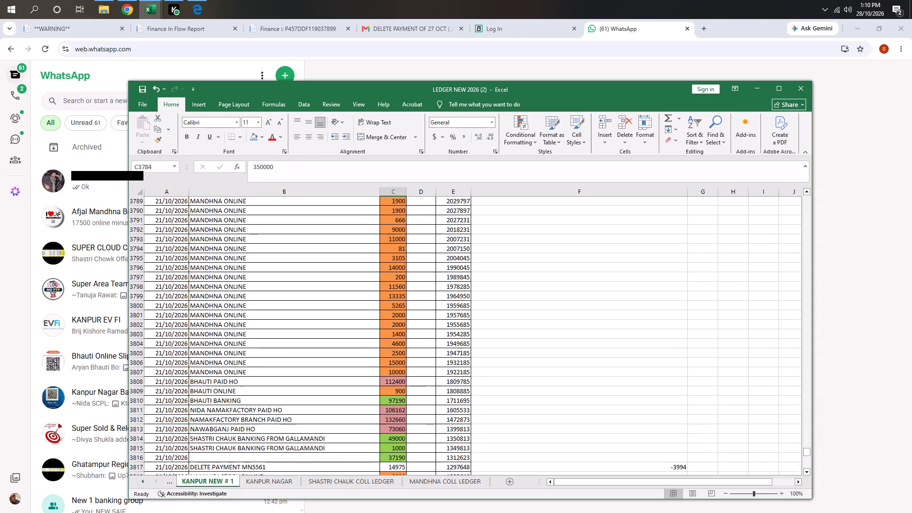
left_click(388, 391, "ctrl")
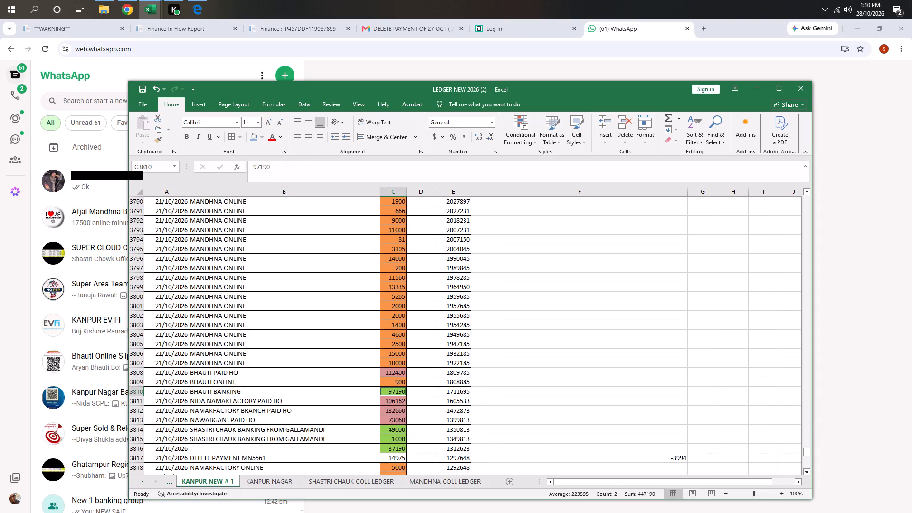
scroll(300, 330, "down", 1)
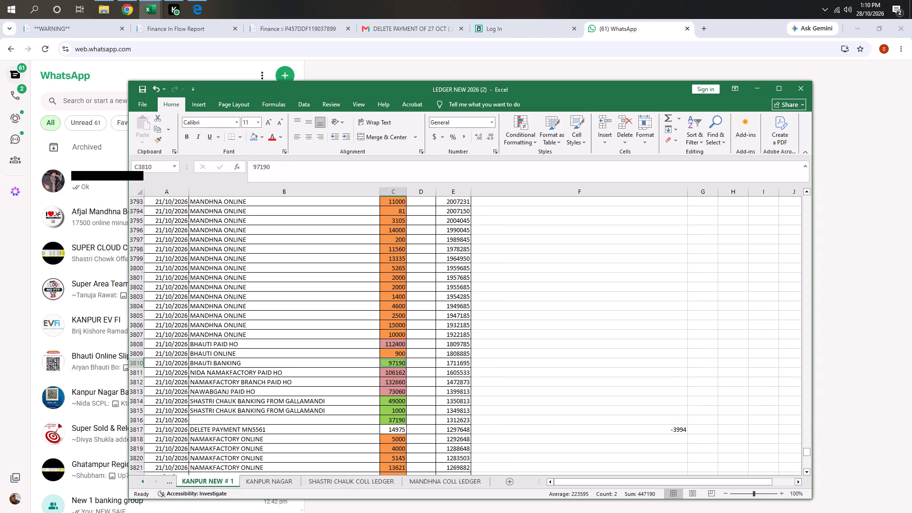
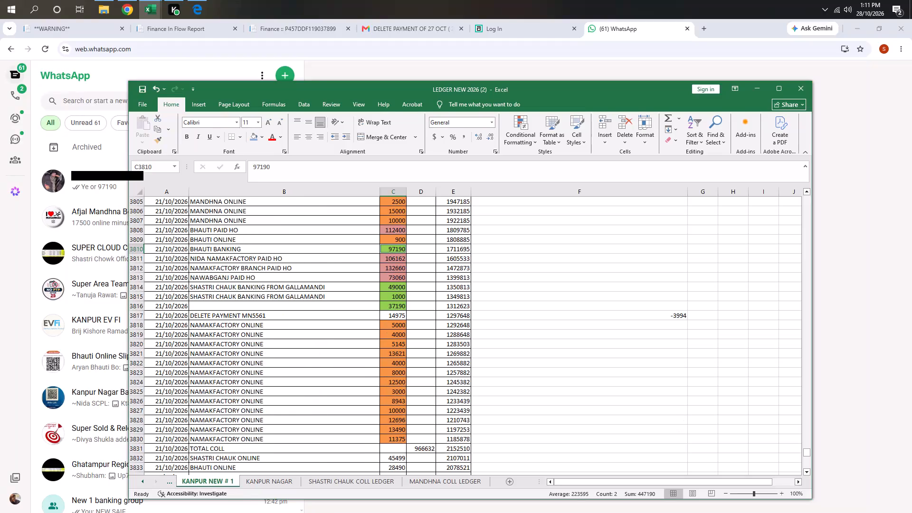
Examine the 21/10/2026 ledger entries from CASH PAID HO through TOTAL COLL, selecting the balance of the last NAMAKFACTORY ONLINE row before it.
scroll(311, 349, "down", 4)
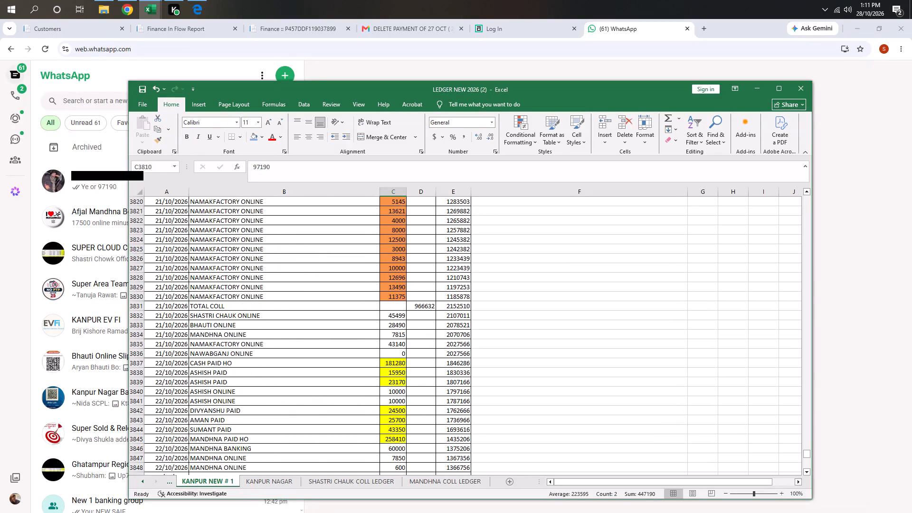
scroll(311, 350, "up", 11)
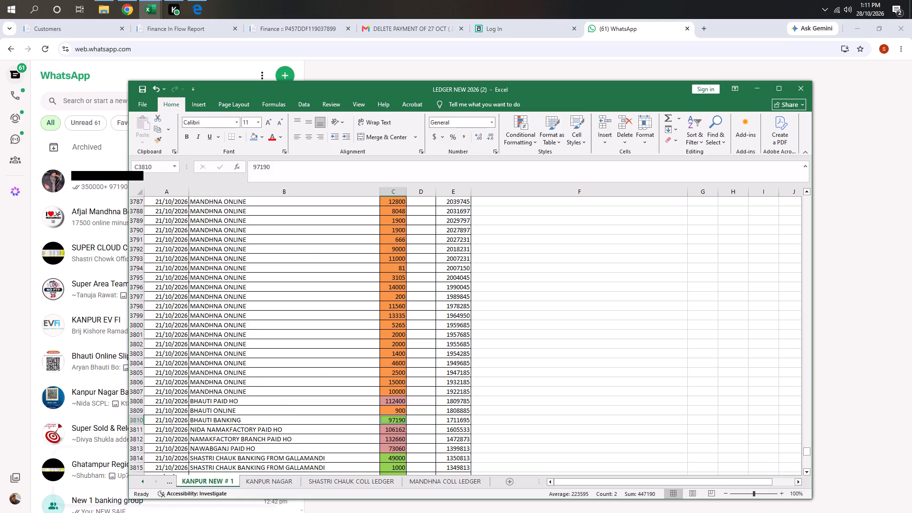
scroll(305, 304, "up", 2)
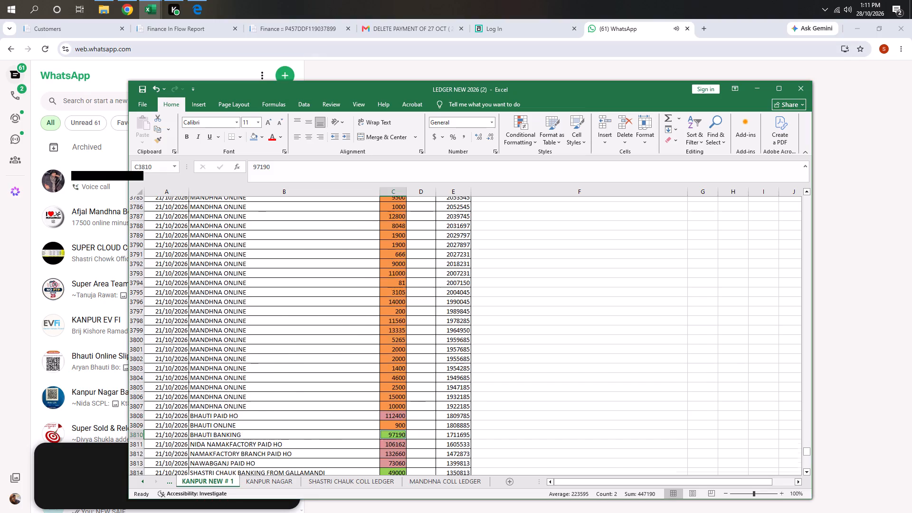
scroll(369, 376, "up", 3)
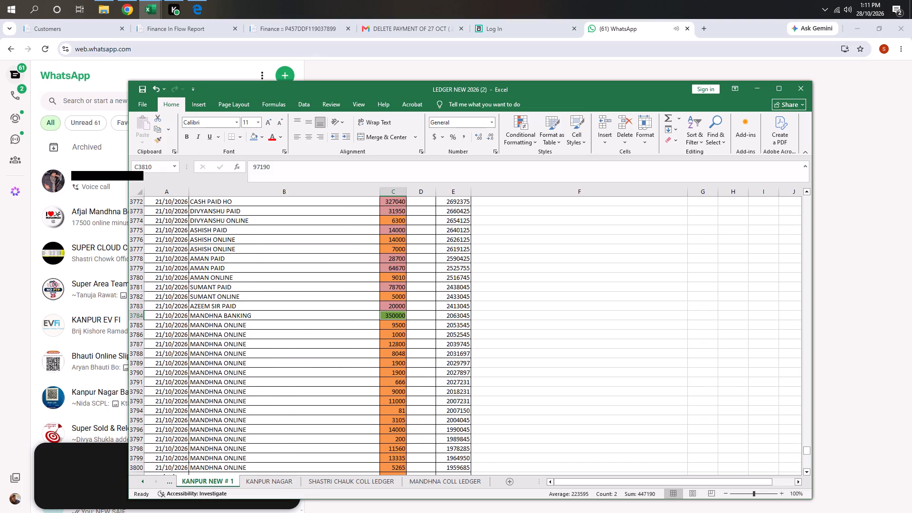
scroll(304, 361, "up", 7)
scroll(315, 343, "down", 8)
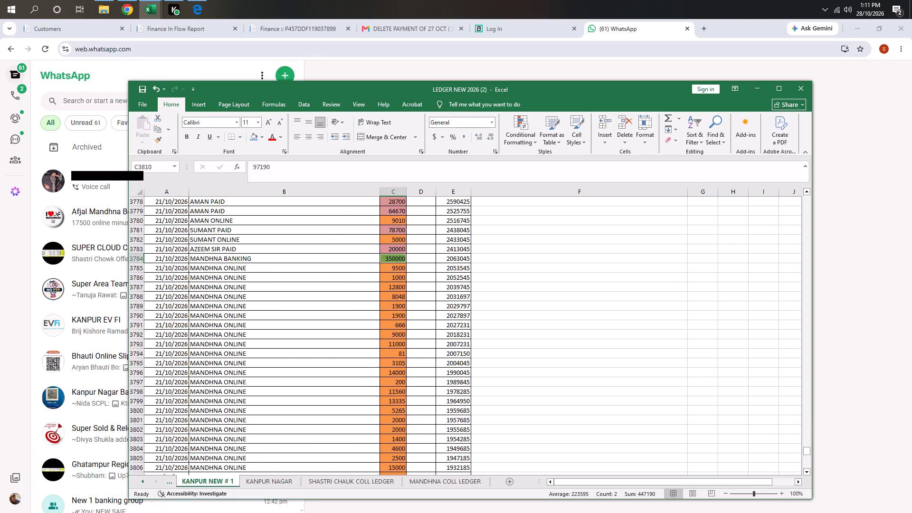
scroll(399, 358, "down", 11)
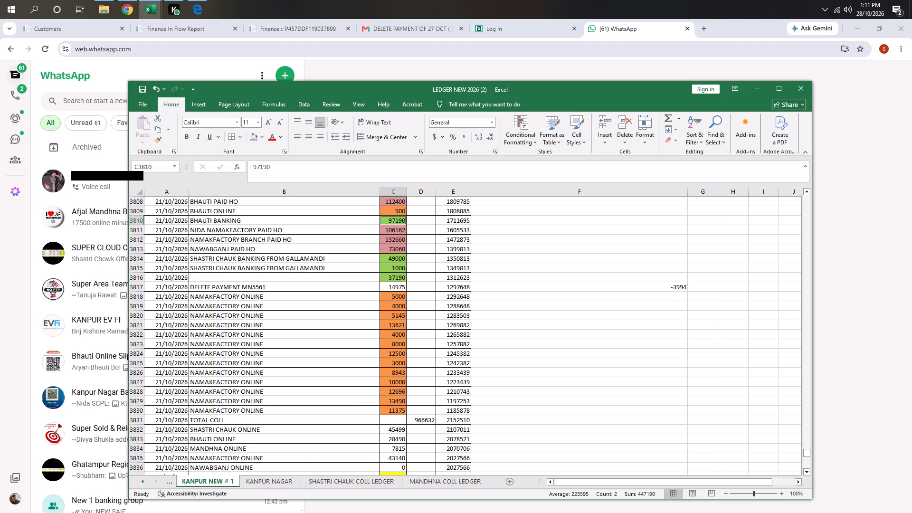
scroll(398, 362, "down", 2)
left_click(449, 354)
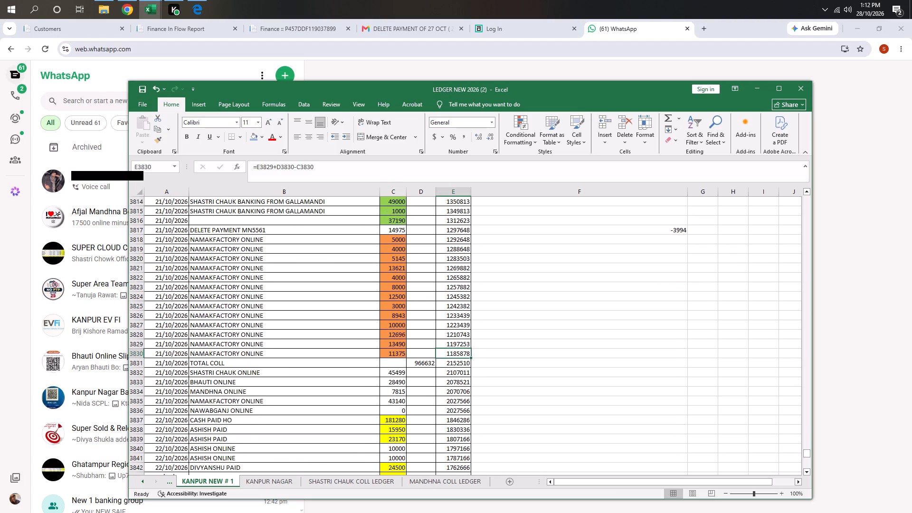
Review the 21/10/2026 paid, online and banking entries again, looking back to the closing 20/10/2026 entries.
scroll(415, 356, "up", 1)
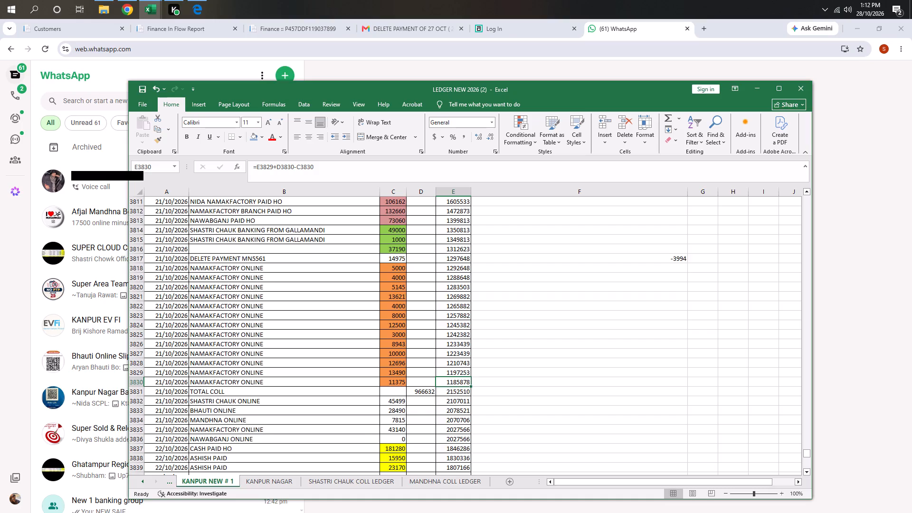
scroll(415, 356, "up", 1)
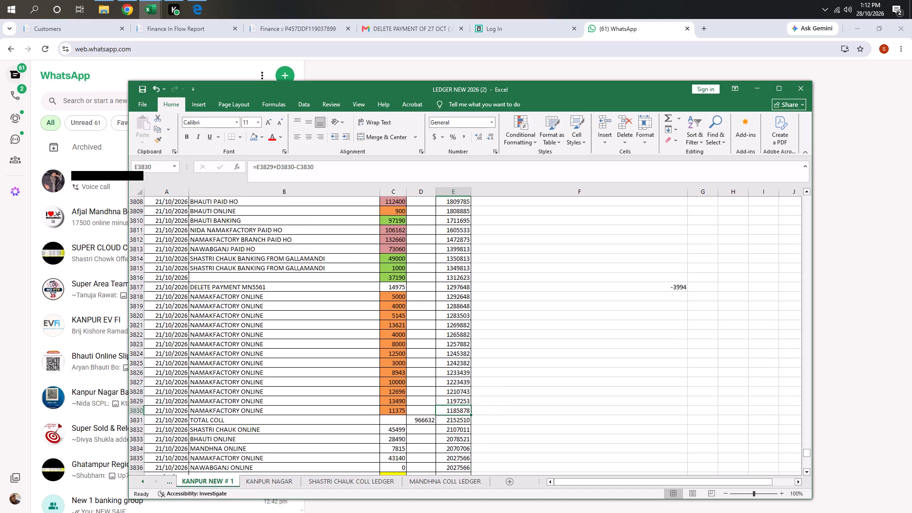
scroll(374, 324, "up", 1)
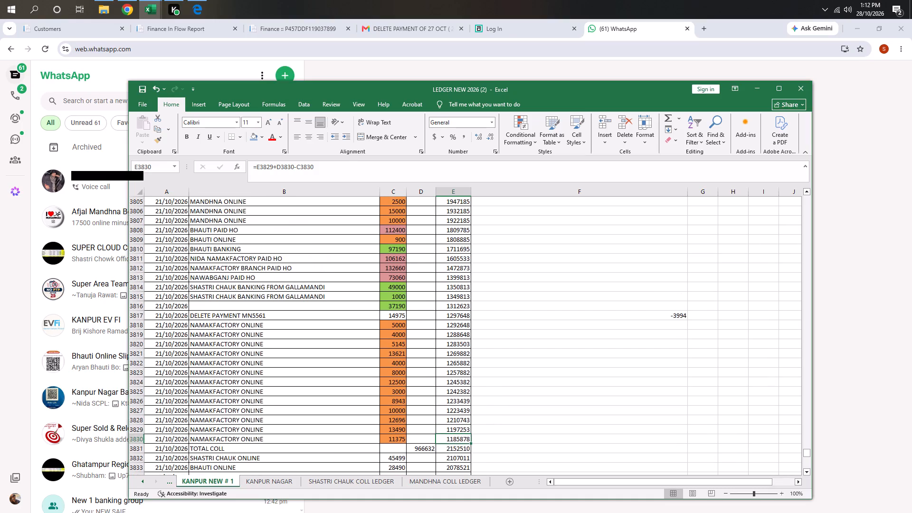
scroll(407, 324, "down", 2)
scroll(407, 325, "up", 5)
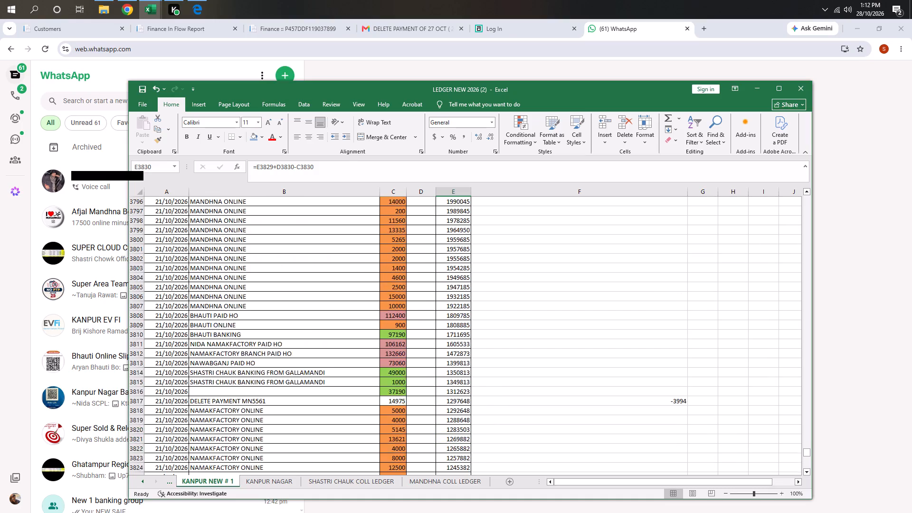
scroll(407, 325, "up", 13)
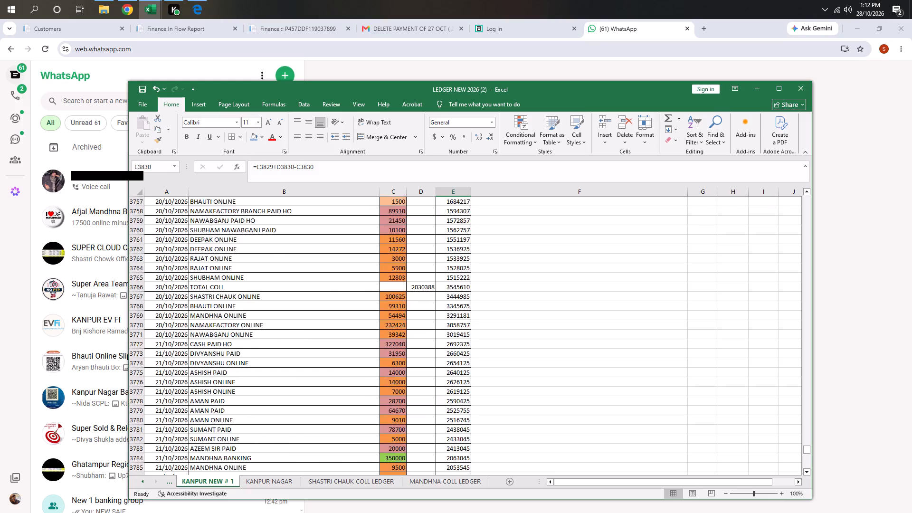
scroll(406, 324, "down", 17)
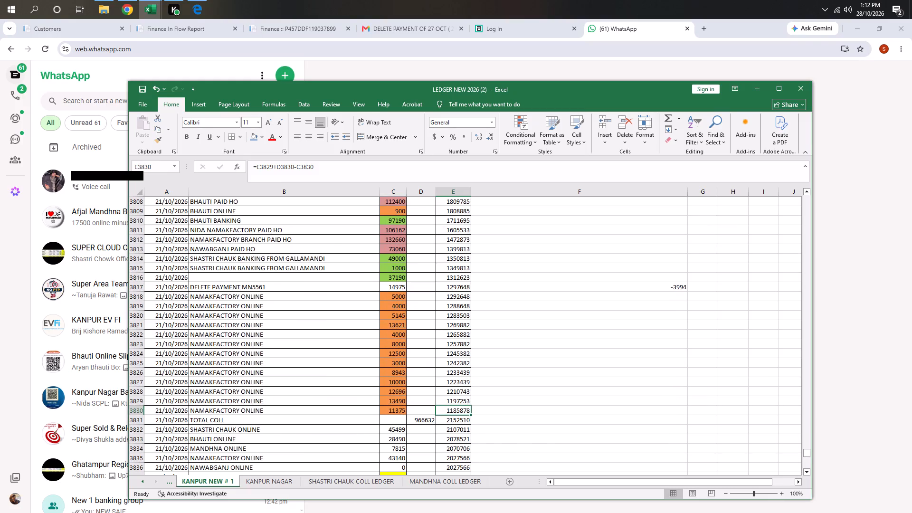
Select the amount in the unlabelled 21/10/2026 row below the SHASTRI CHAUK banking entries and check it against the entries above.
left_click(399, 275)
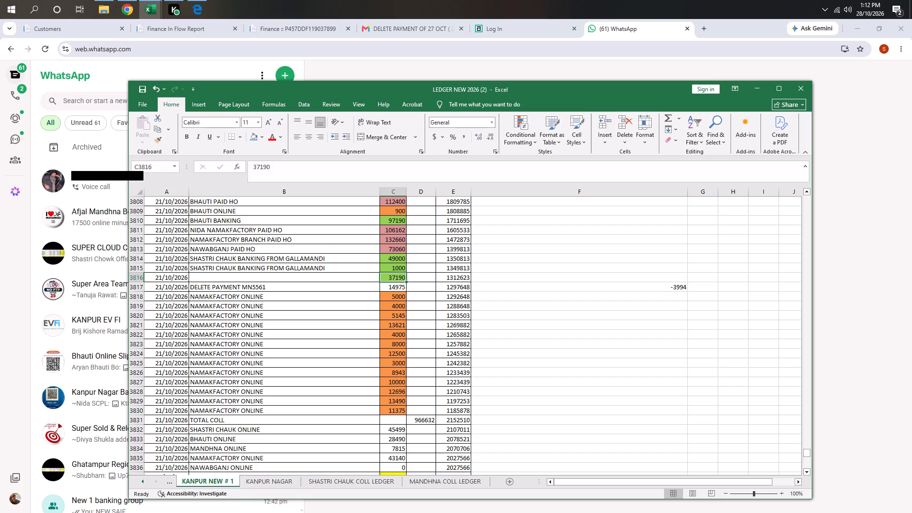
scroll(367, 298, "up", 3)
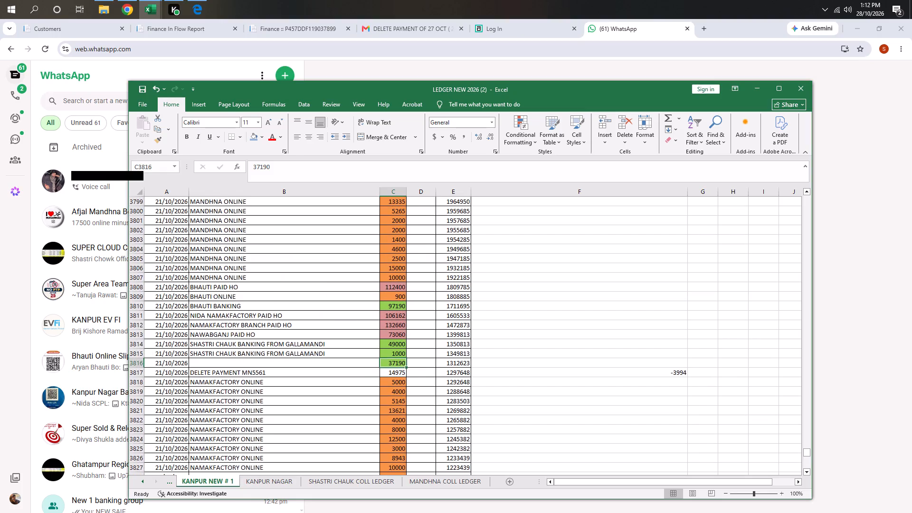
Select the two 21/10/2026 SHASTRI CHAUK BANKING FROM GALLAMANDI amounts together to check their combined sum.
scroll(368, 298, "down", 1)
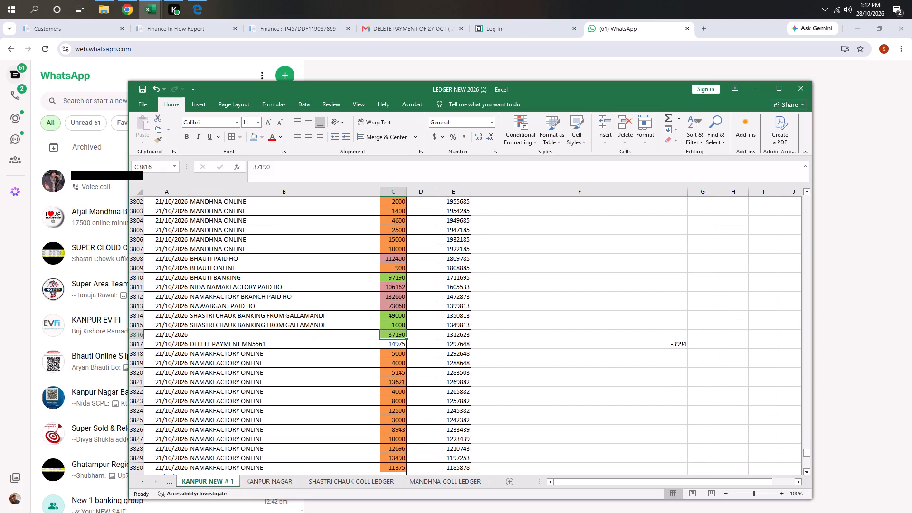
scroll(379, 311, "down", 1)
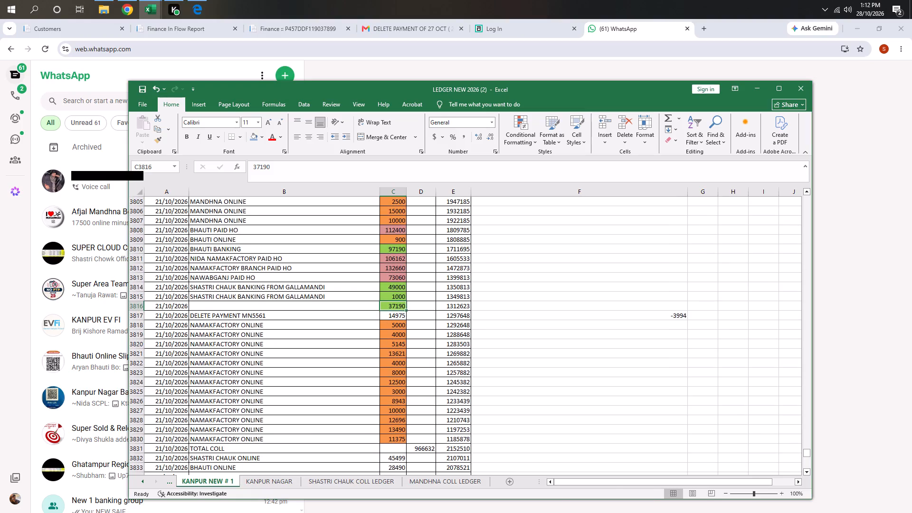
left_click_drag(390, 288, 392, 298)
Look back through the early 21/10/2026 entries and the 20/10/2026 paid, online and banking entries, as far as the closing 19/10/2026 rows.
scroll(355, 293, "up", 12)
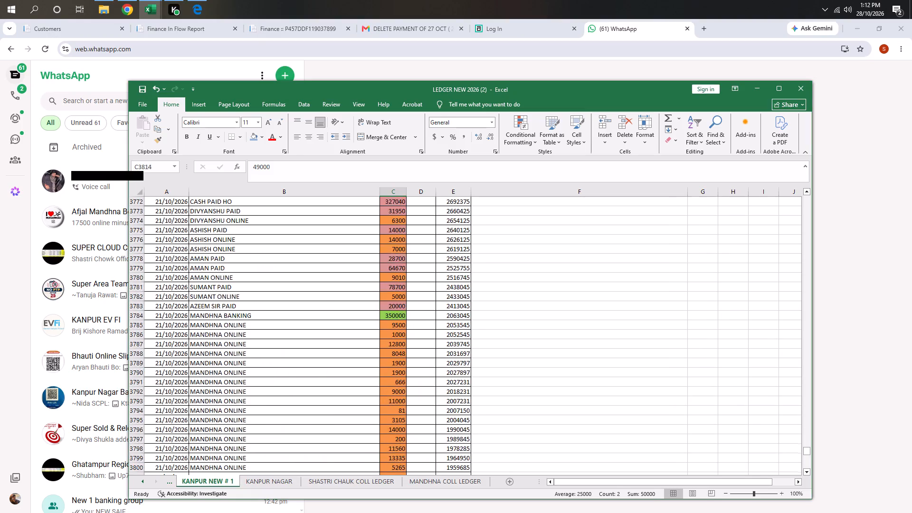
scroll(378, 323, "up", 11)
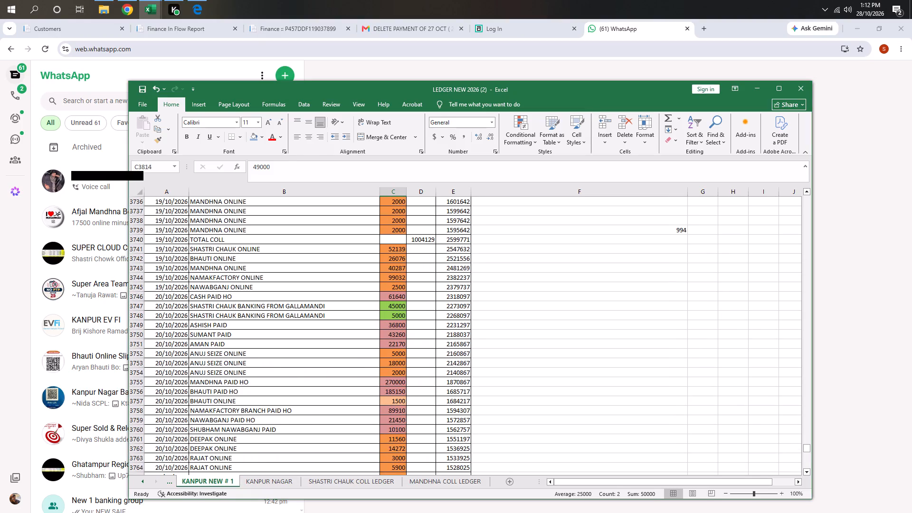
scroll(390, 307, "down", 6)
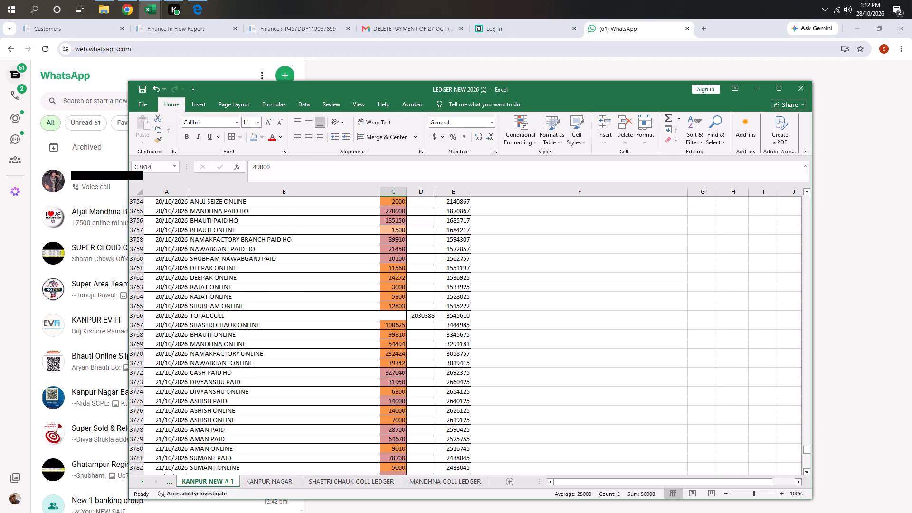
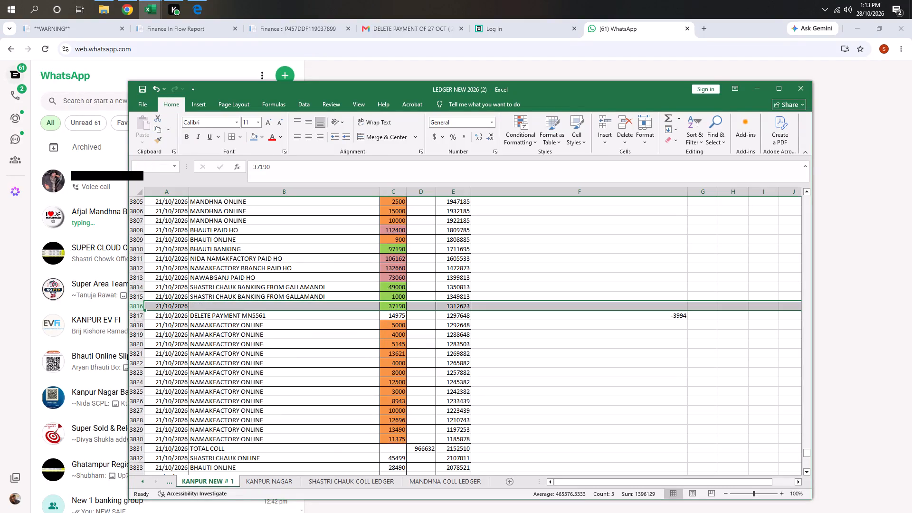
scroll(318, 323, "up", 9)
scroll(318, 323, "down", 7)
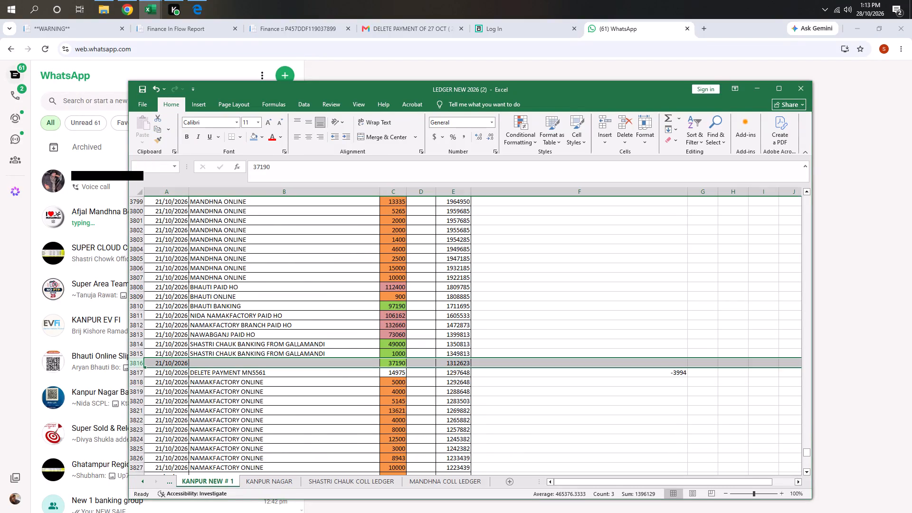
scroll(323, 315, "up", 1)
scroll(323, 315, "down", 1)
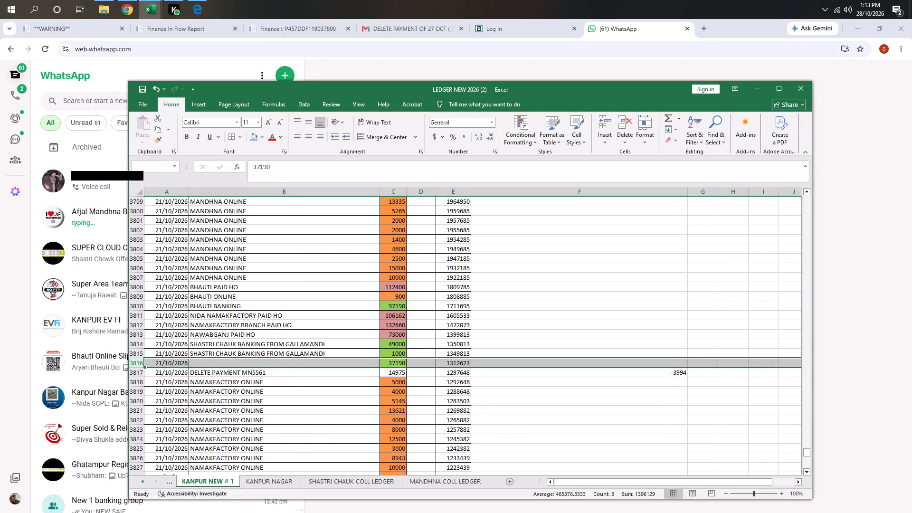
scroll(322, 314, "up", 2)
scroll(322, 314, "down", 1)
scroll(322, 314, "up", 6)
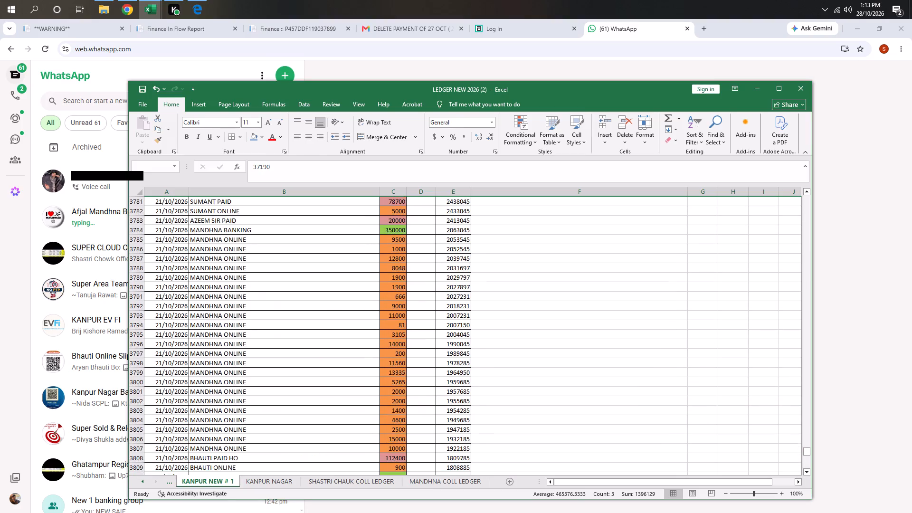
Examine the earlier ledger entries back through 20/10/2026 to the 19/10/2026 TOTAL COLL and MANDHNA ONLINE rows.
scroll(322, 314, "up", 11)
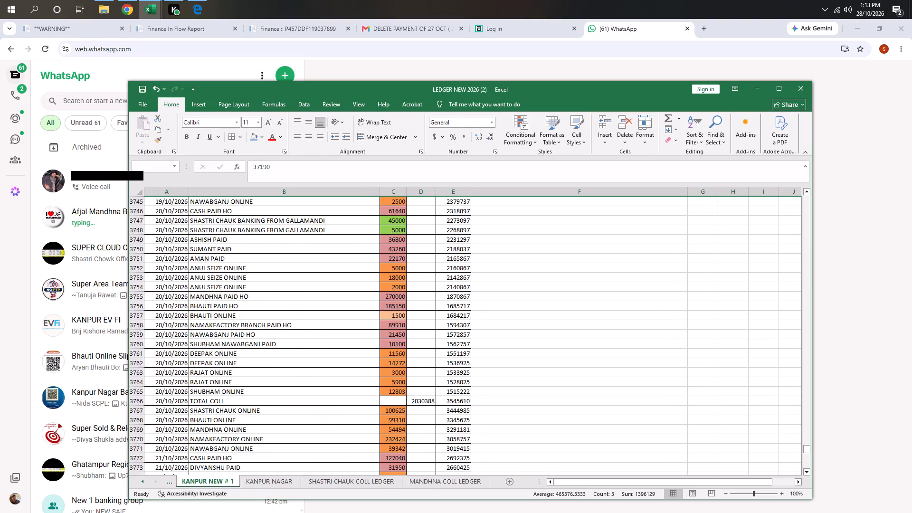
scroll(322, 314, "down", 3)
scroll(322, 314, "up", 9)
scroll(322, 313, "down", 2)
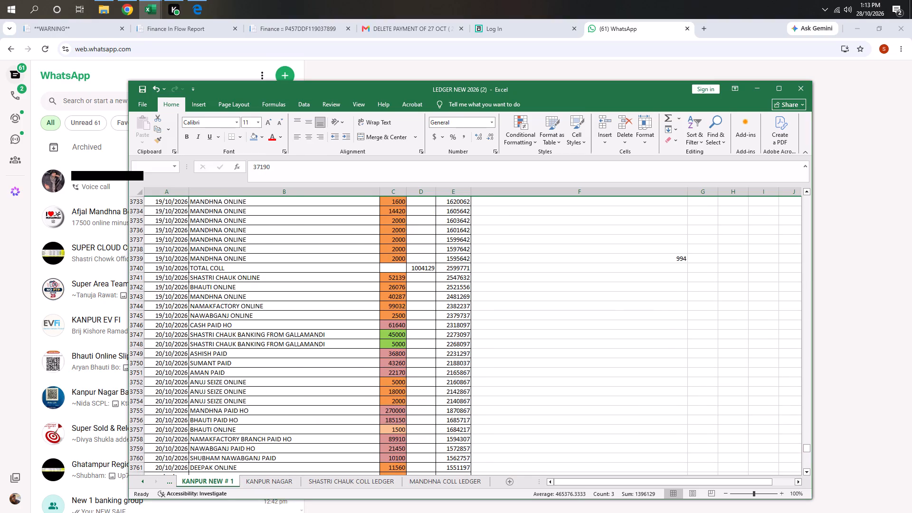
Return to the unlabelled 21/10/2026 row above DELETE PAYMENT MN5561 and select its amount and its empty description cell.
scroll(300, 318, "down", 10)
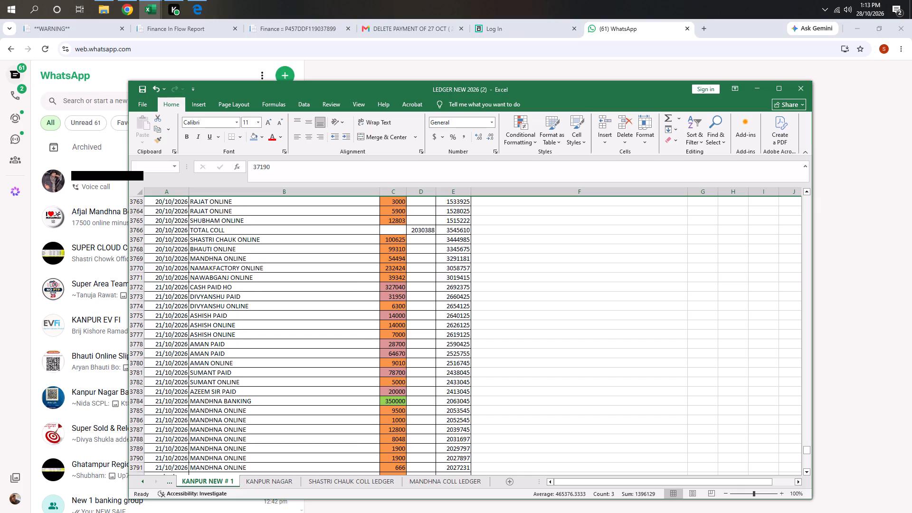
scroll(309, 313, "down", 15)
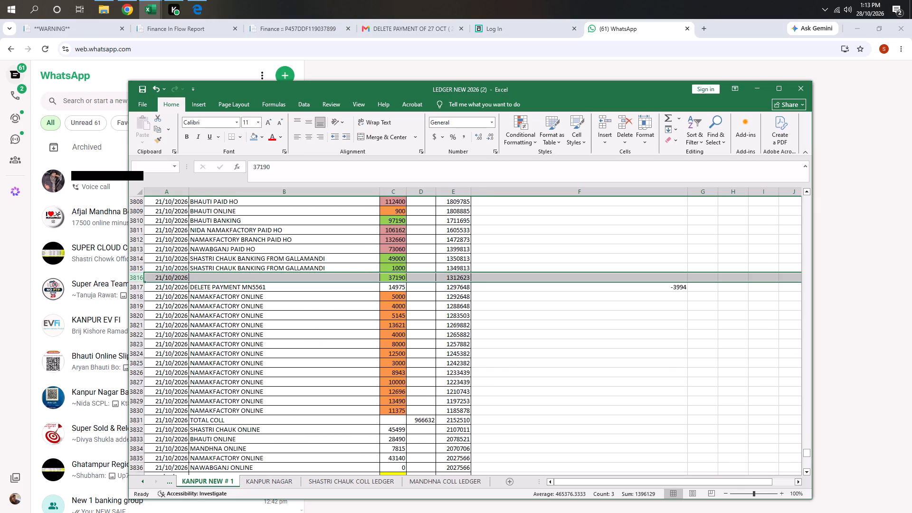
left_click(390, 278)
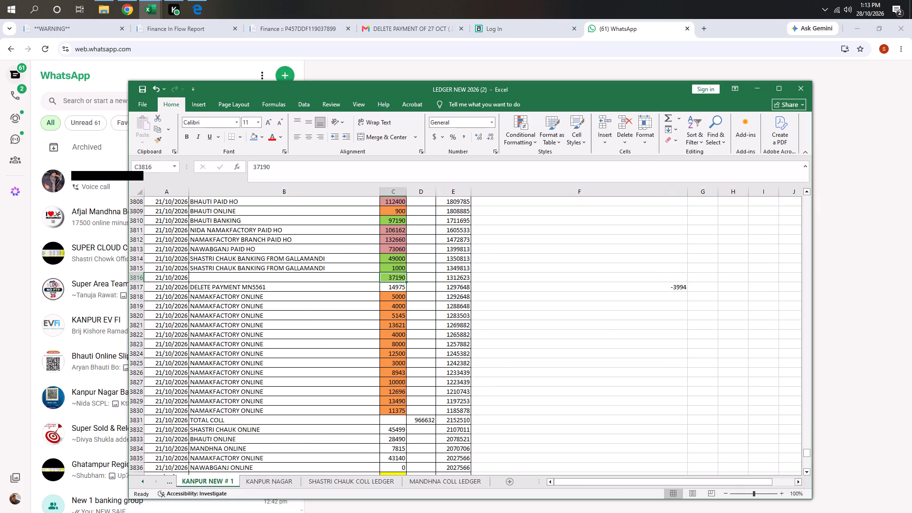
scroll(364, 296, "down", 2)
scroll(418, 315, "up", 2)
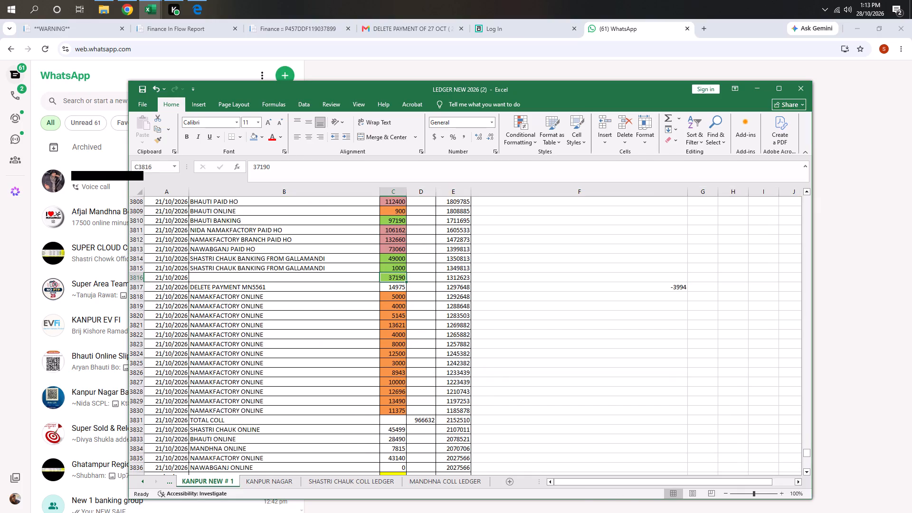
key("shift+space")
left_click(391, 280)
left_click(262, 275)
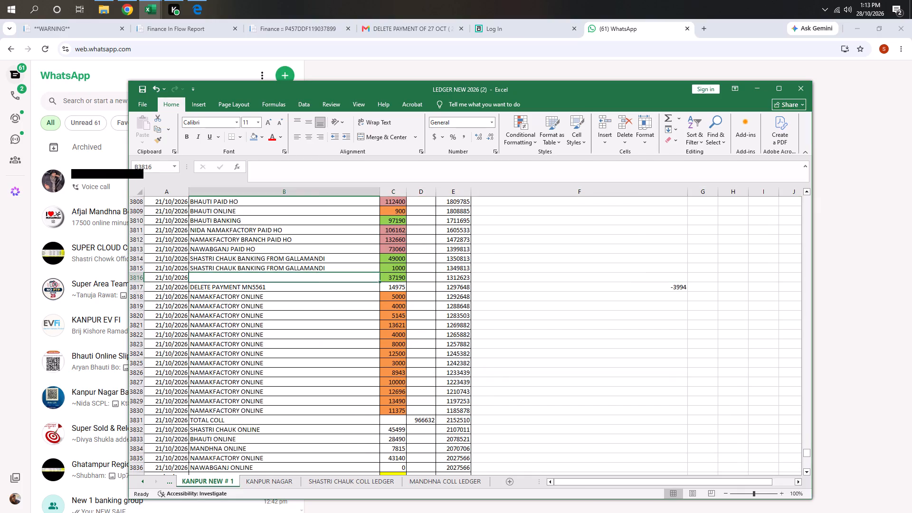
Select the unlabelled 21/10/2026 row below the SHASTRI CHAUK banking entries and inspect its blank description against the adjacent rows.
key("shift+space")
left_click(340, 286)
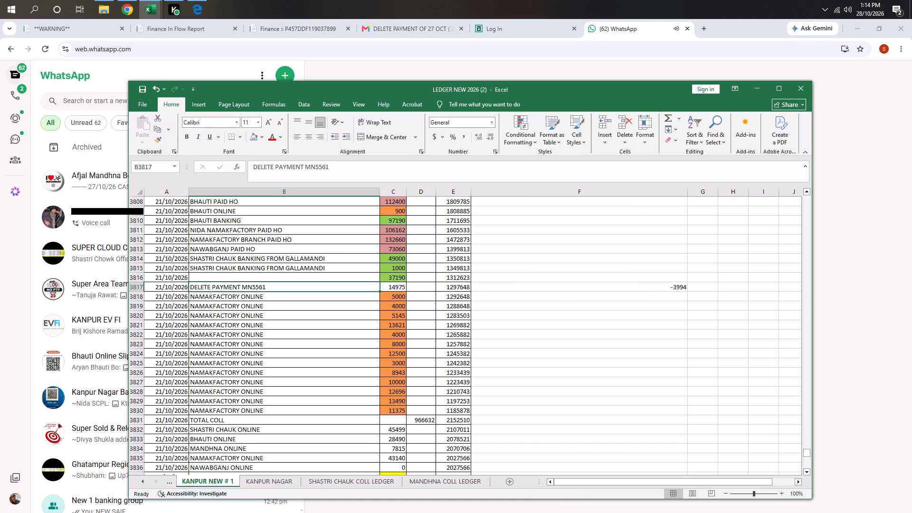
left_click(339, 278)
key("shift+space")
left_click(334, 279)
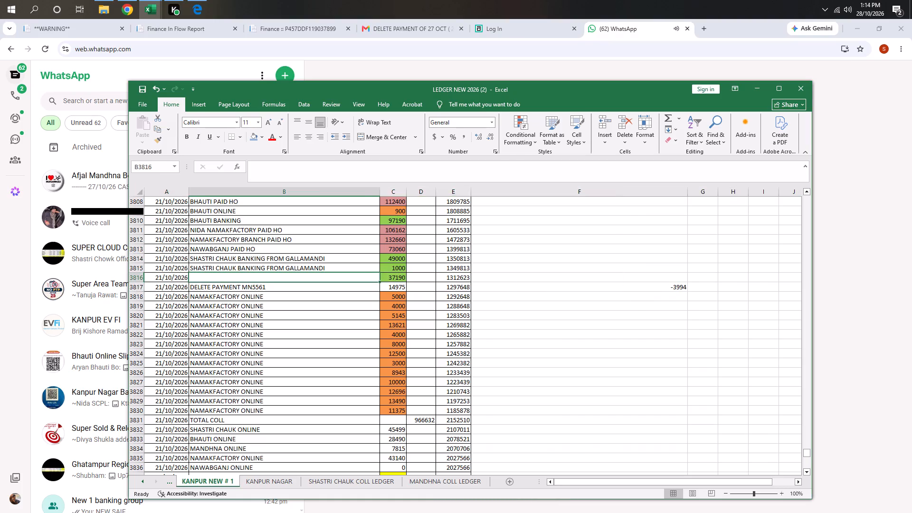
key("shift+space")
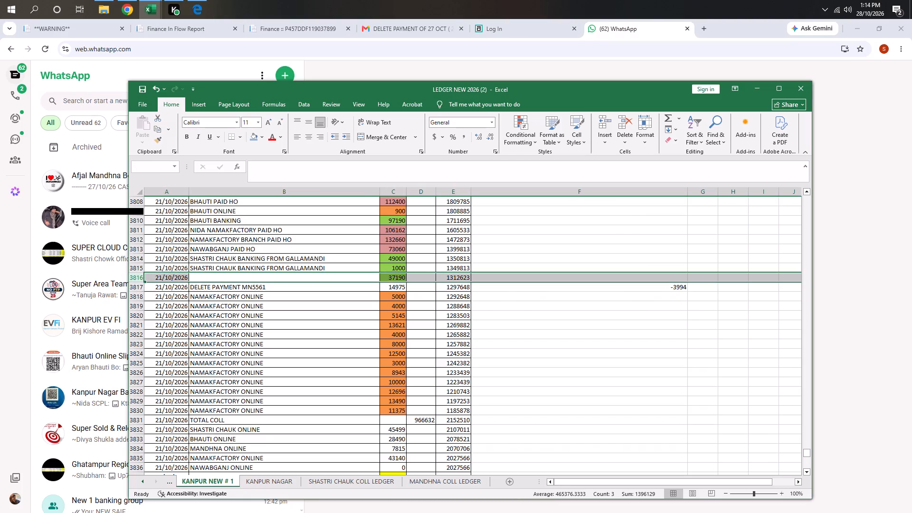
scroll(333, 289, "down", 1)
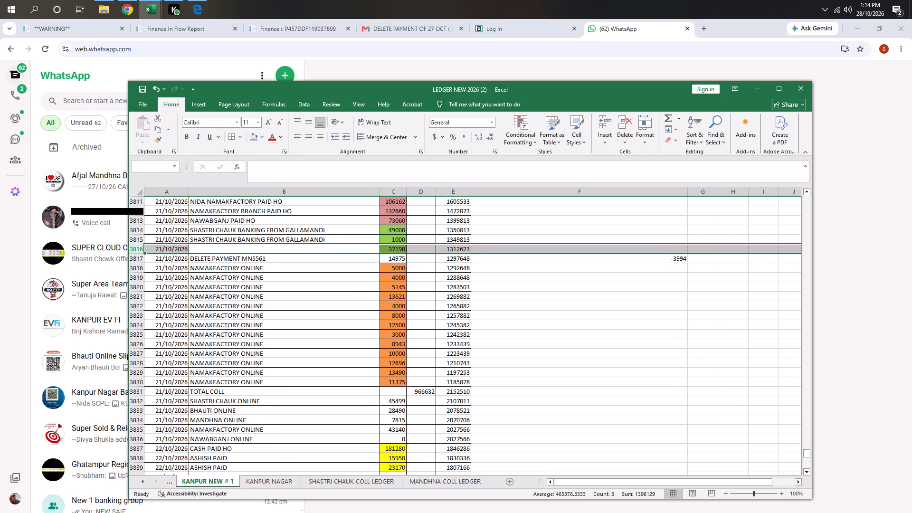
scroll(330, 266, "up", 1)
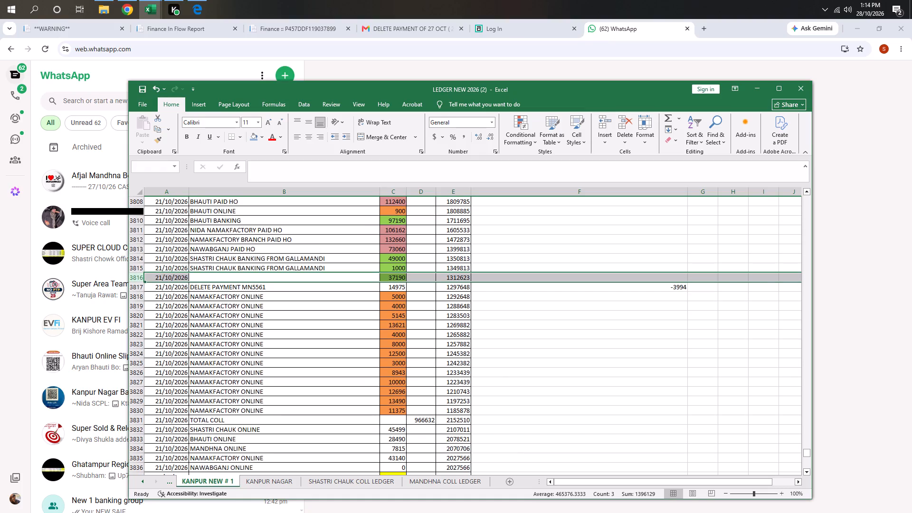
left_click(212, 275)
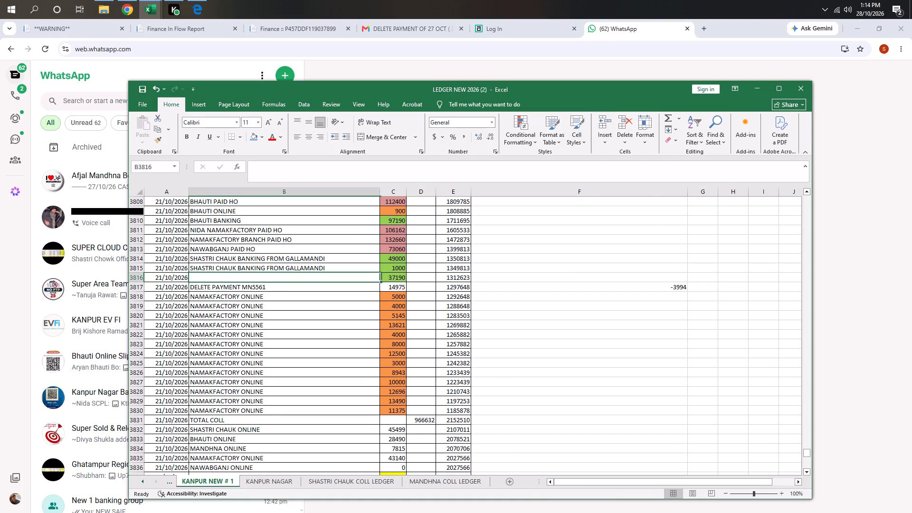
left_click_drag(217, 267, 217, 277)
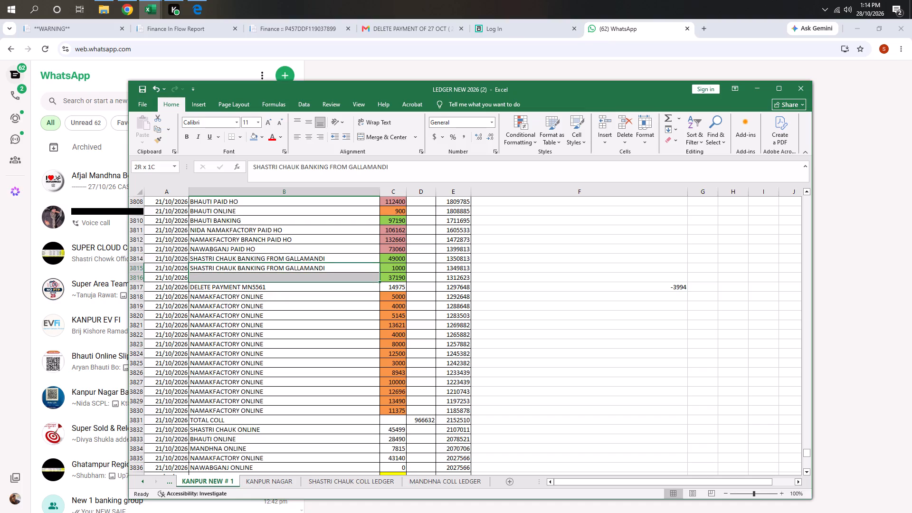
left_click(266, 301)
left_click(252, 275)
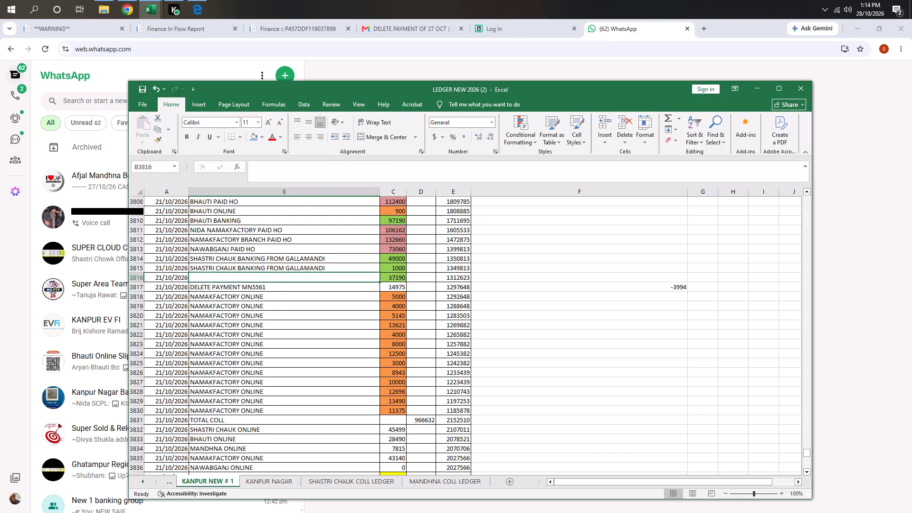
Select the unlabelled 21/10/2026 row's amount and compare it with the MANDHNA, BHAUTI and NAMAKFACTORY entries around it.
scroll(294, 308, "up", 3)
scroll(340, 319, "up", 1)
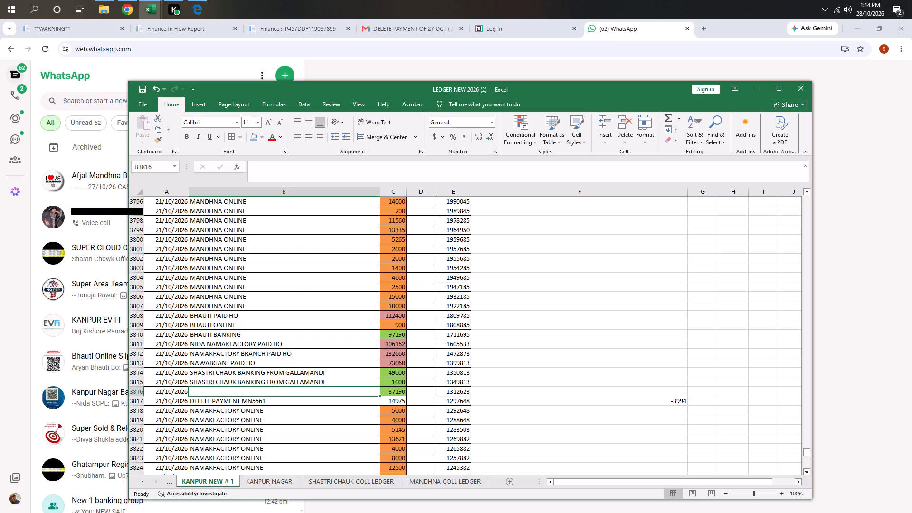
left_click(396, 395)
scroll(319, 360, "down", 6)
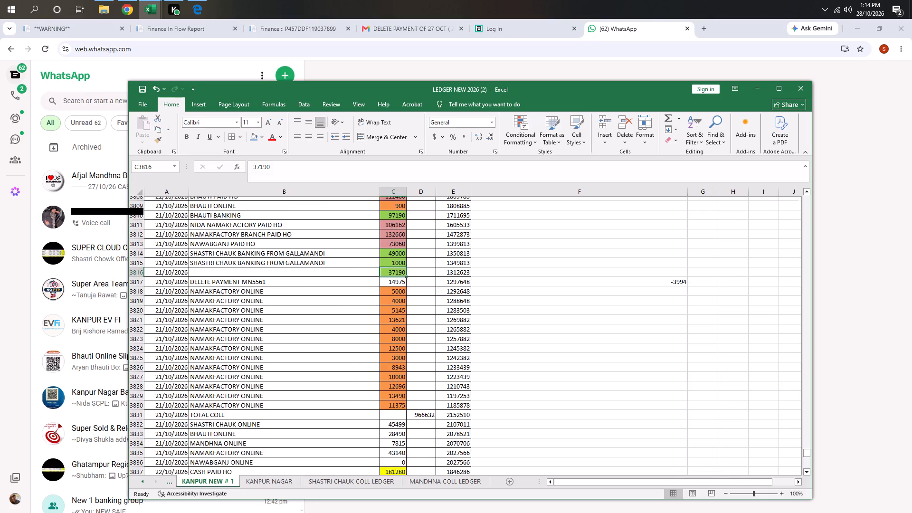
scroll(351, 345, "down", 2)
scroll(351, 345, "up", 4)
scroll(356, 341, "down", 2)
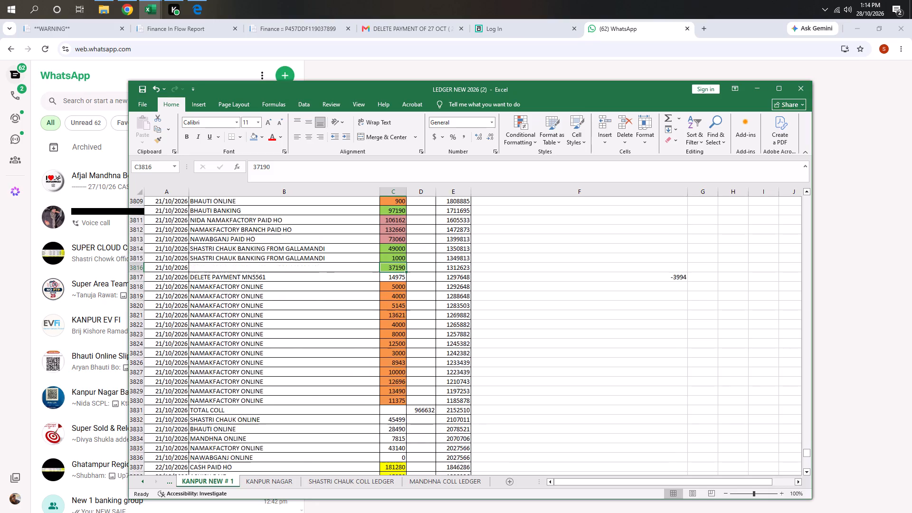
scroll(356, 341, "up", 1)
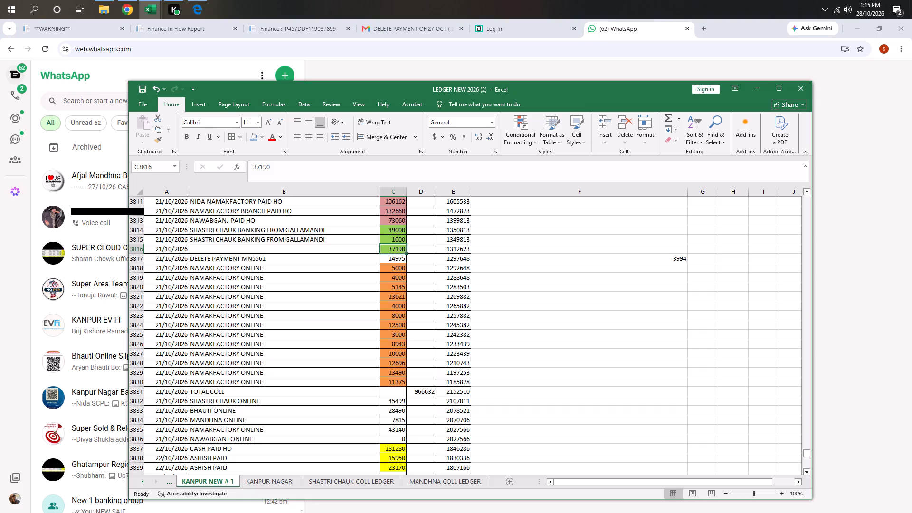
Re-examine the 21/10/2026 entries from MANDHNA ONLINE through TOTAL COLL and the branch online amounts below it.
scroll(315, 343, "up", 4)
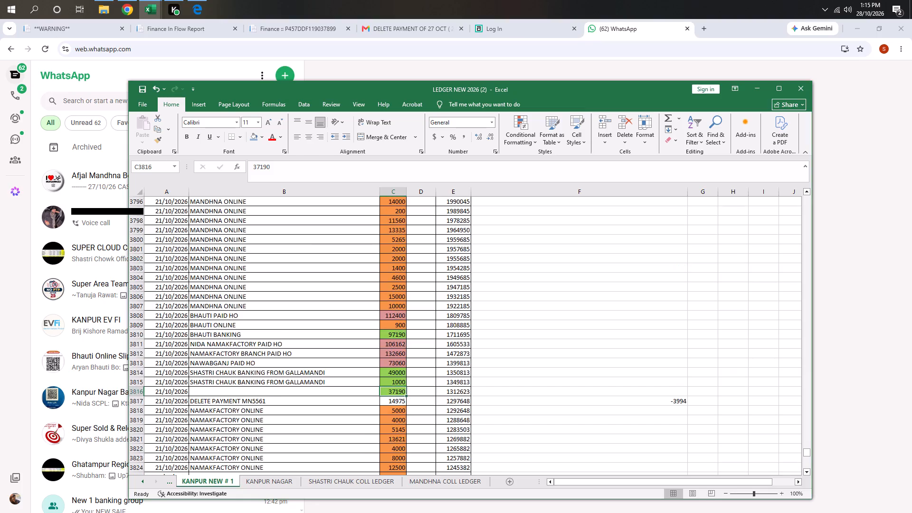
scroll(315, 343, "up", 4)
scroll(315, 343, "down", 6)
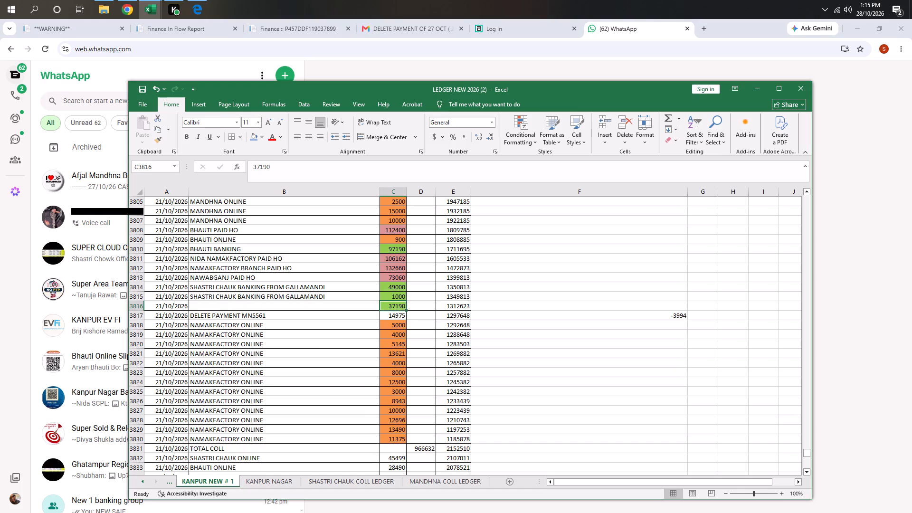
scroll(338, 336, "down", 2)
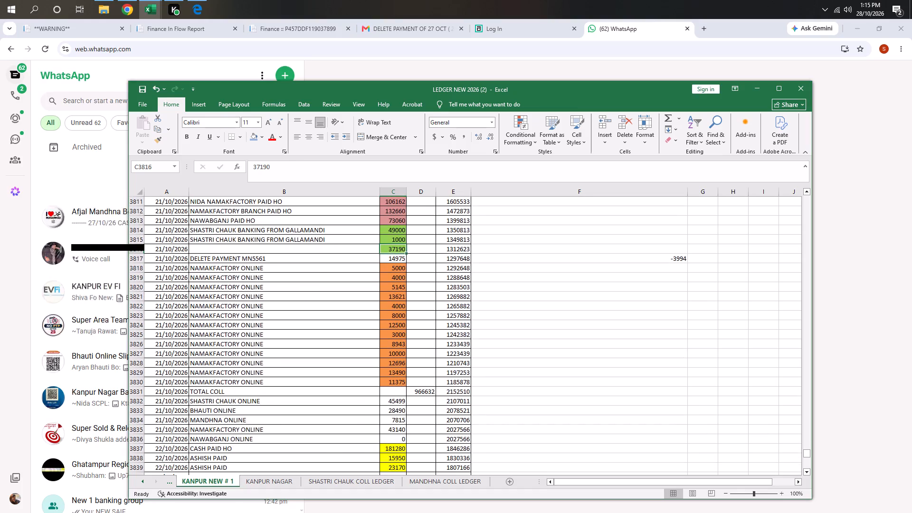
scroll(336, 335, "up", 1)
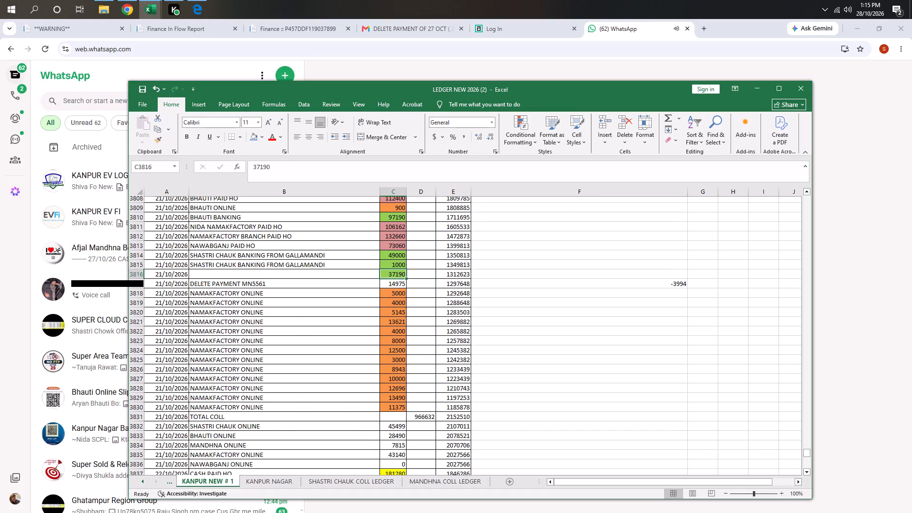
scroll(350, 327, "up", 2)
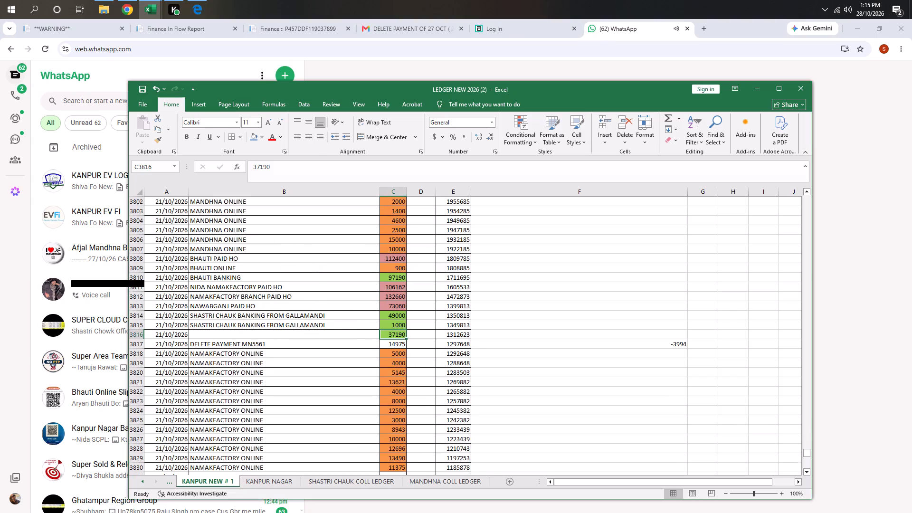
scroll(343, 325, "down", 4)
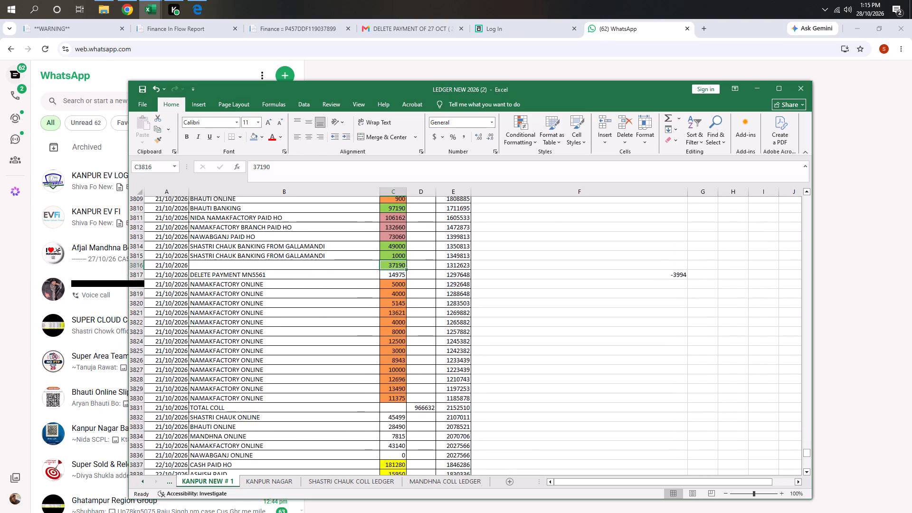
scroll(343, 325, "up", 4)
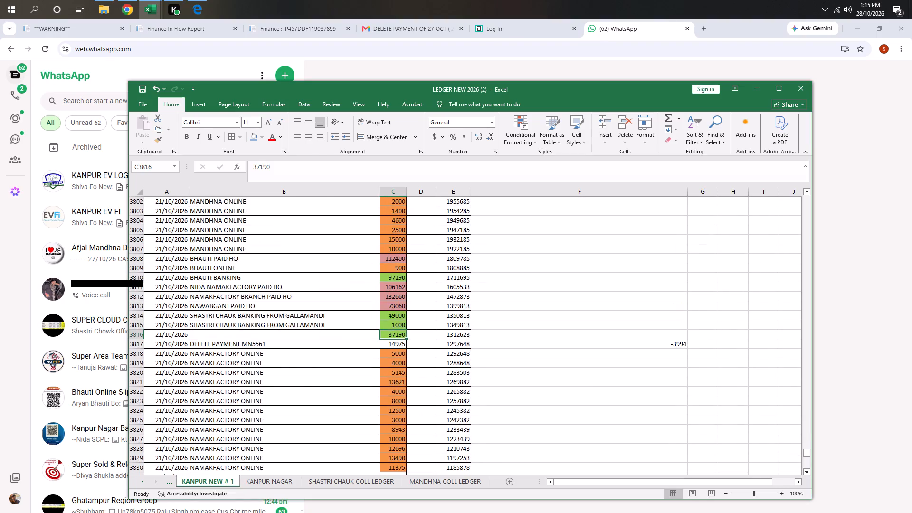
Compare the 21/10/2026 paid, banking and online entries with the opening 22/10/2026 entries through MANDHNA PAID HO.
scroll(343, 325, "up", 2)
scroll(343, 325, "down", 7)
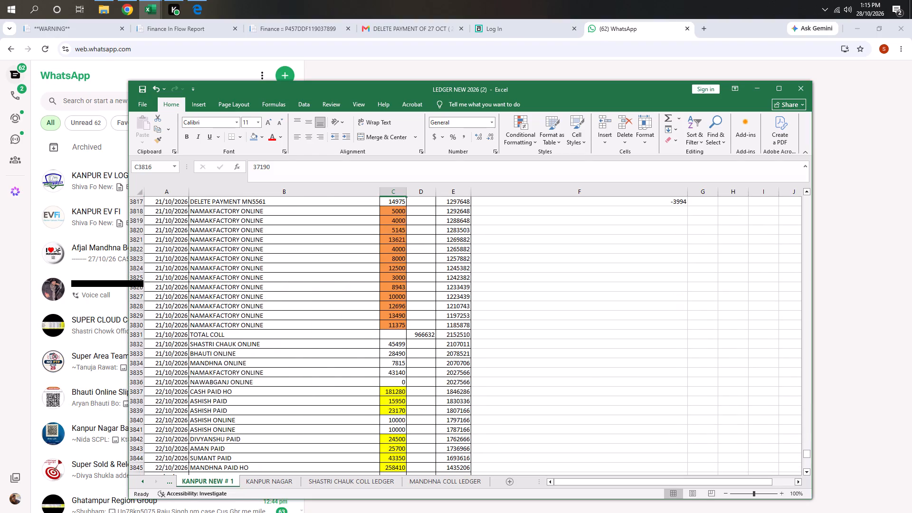
scroll(343, 325, "up", 2)
scroll(343, 324, "down", 1)
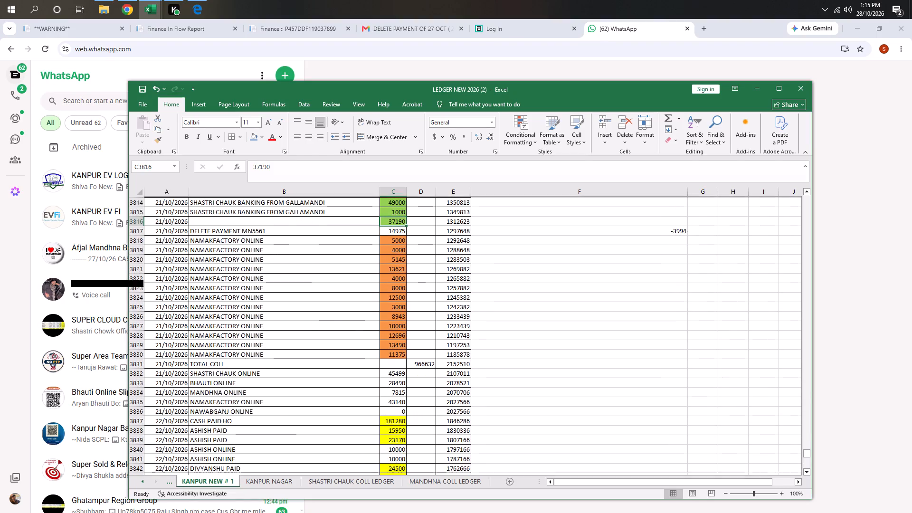
scroll(343, 323, "down", 2)
scroll(343, 323, "up", 2)
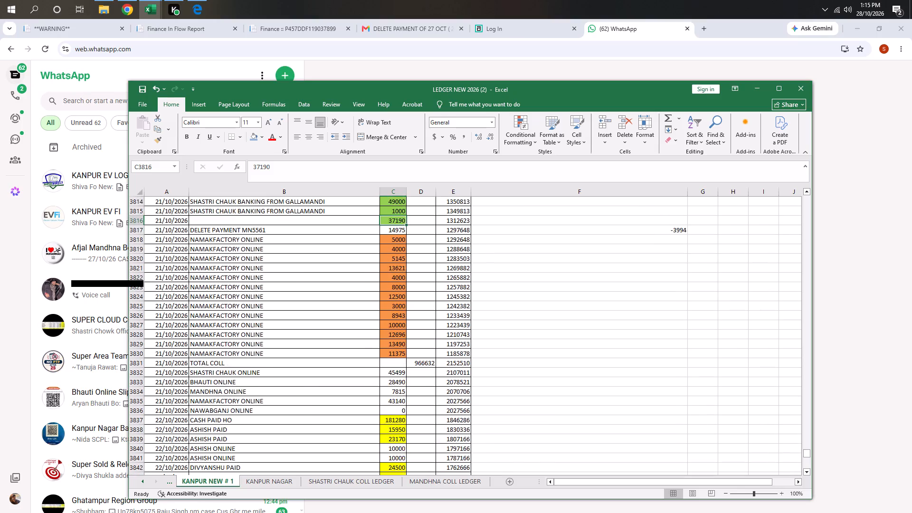
scroll(343, 323, "up", 2)
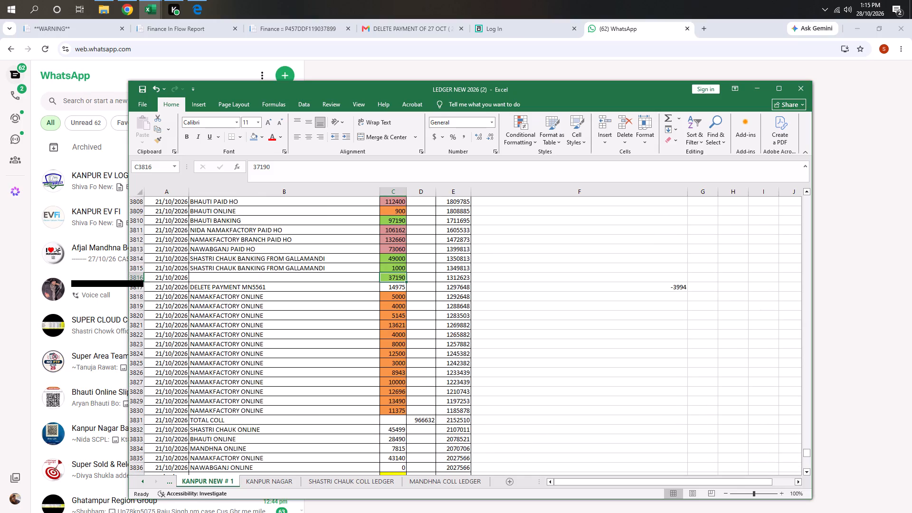
scroll(345, 321, "down", 3)
scroll(345, 320, "up", 4)
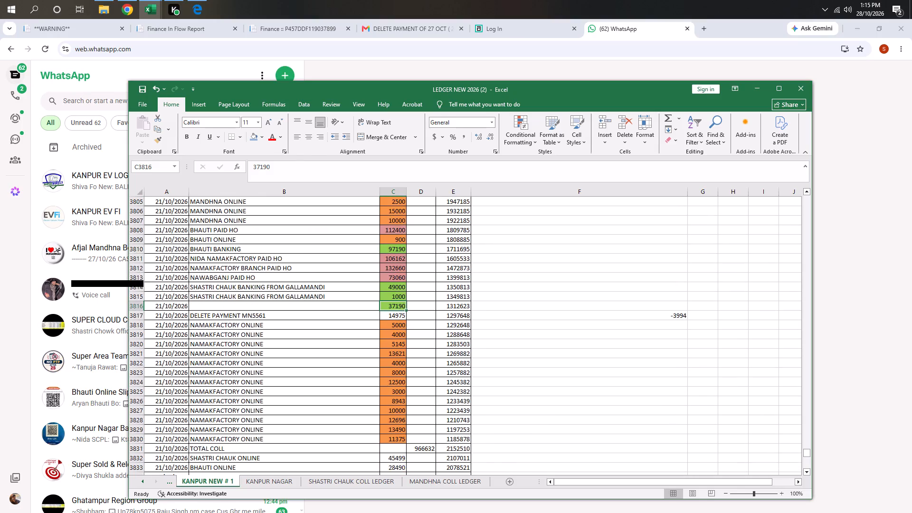
scroll(345, 320, "up", 4)
scroll(345, 320, "down", 3)
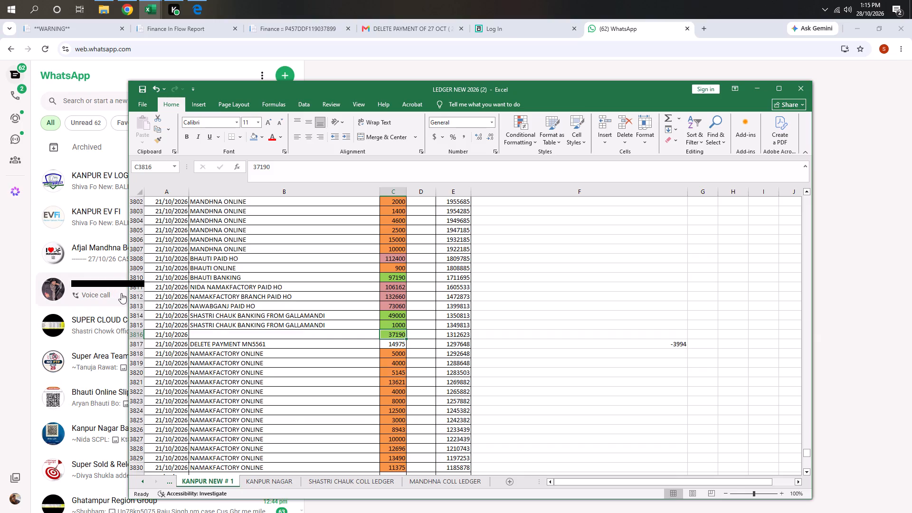
scroll(321, 319, "down", 2)
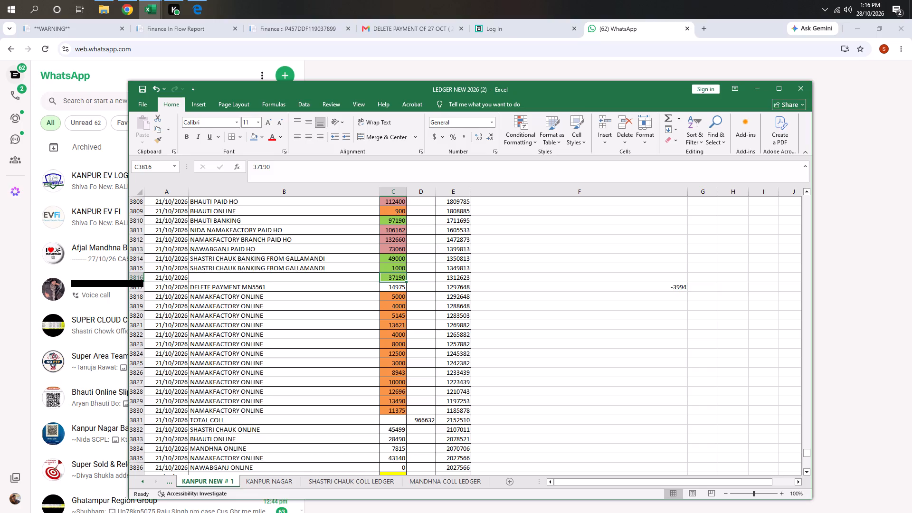
Check the 22/10/2026 paid, banking and online entries, and review the unlabelled 21/10/2026 banking row again.
scroll(327, 317, "down", 5)
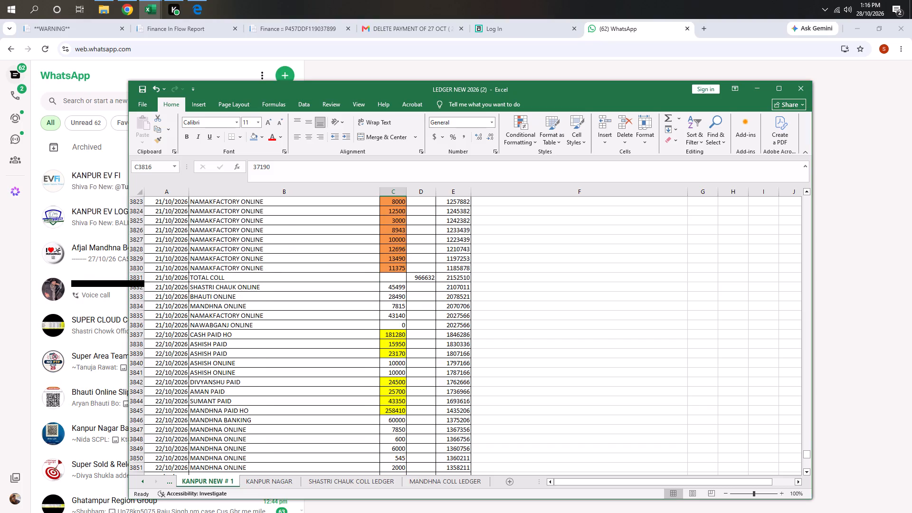
scroll(337, 299, "down", 1)
scroll(338, 299, "up", 6)
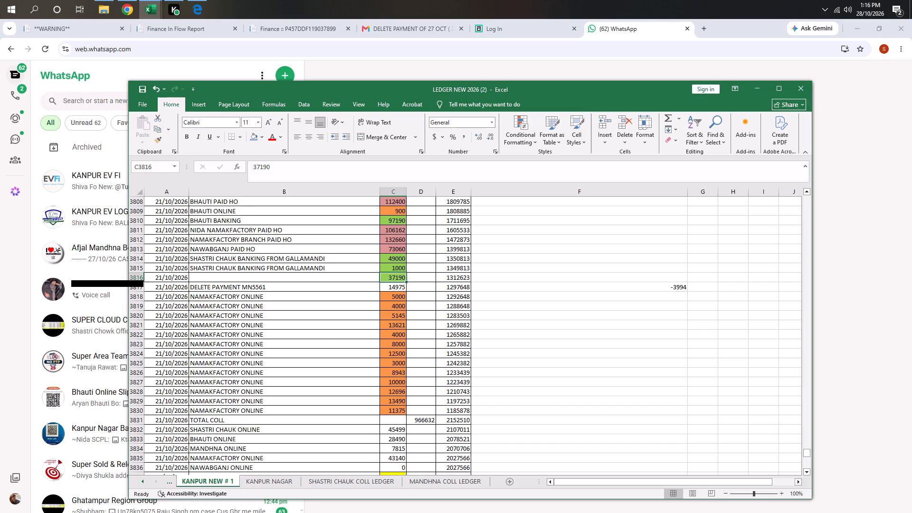
scroll(344, 293, "down", 2)
scroll(343, 293, "up", 1)
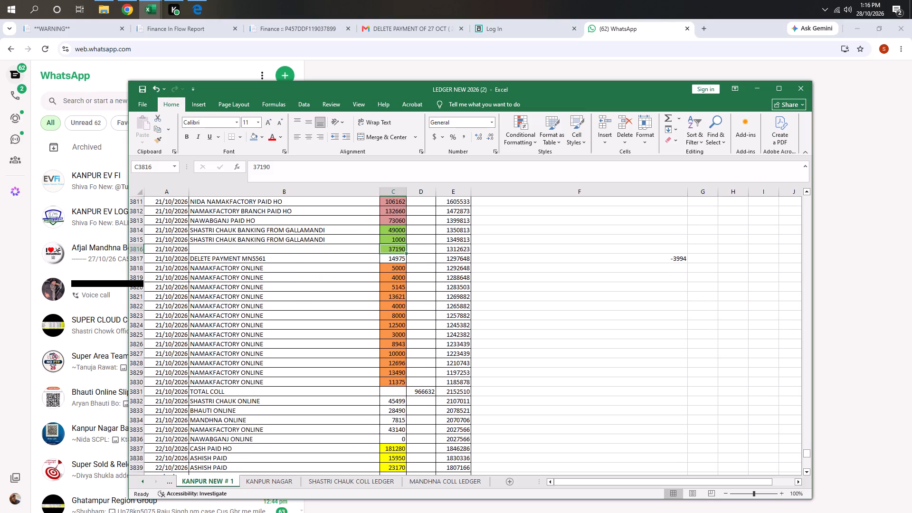
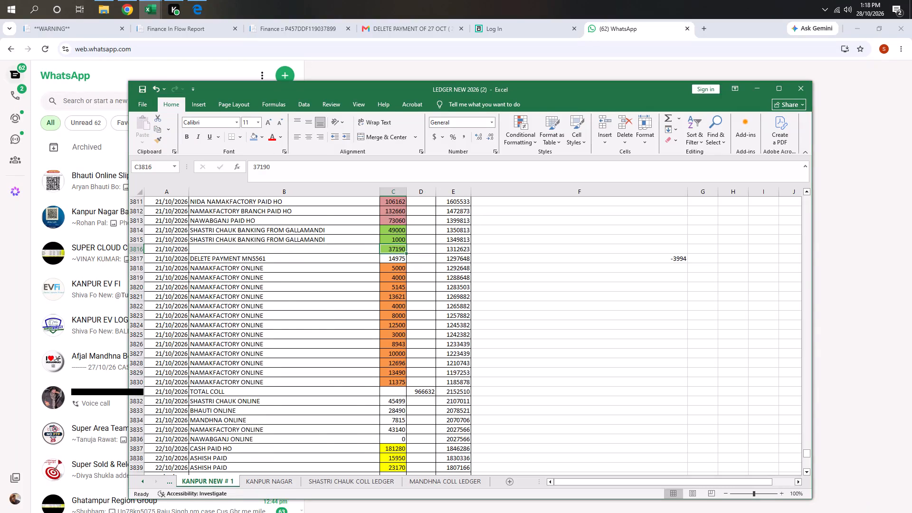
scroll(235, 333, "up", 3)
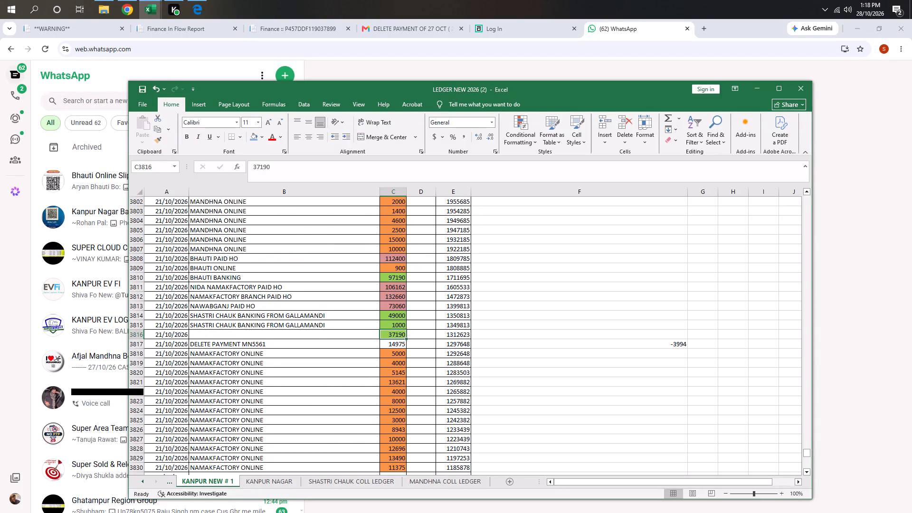
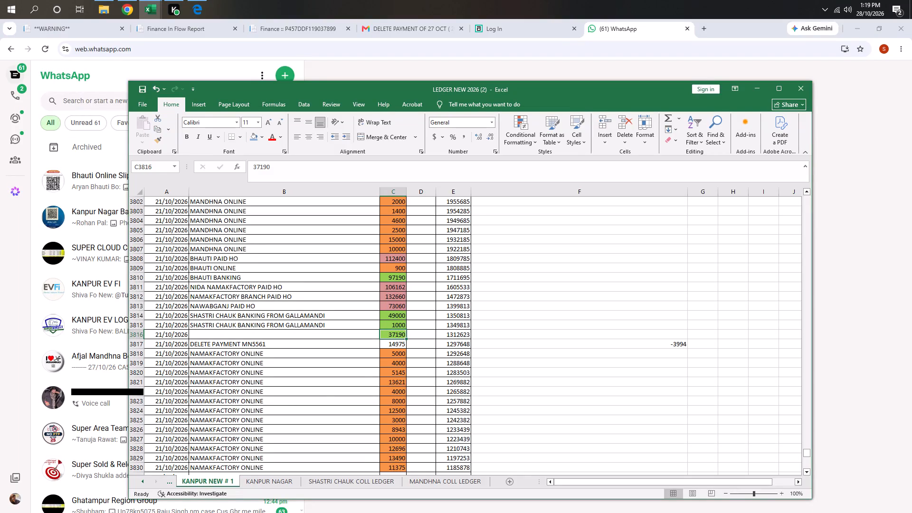
Examine the KANPUR NEW # 1 ledger's collection, online and banking entries dated 17 to 21 October 2026.
scroll(295, 427, "up", 20)
scroll(295, 427, "up", 8)
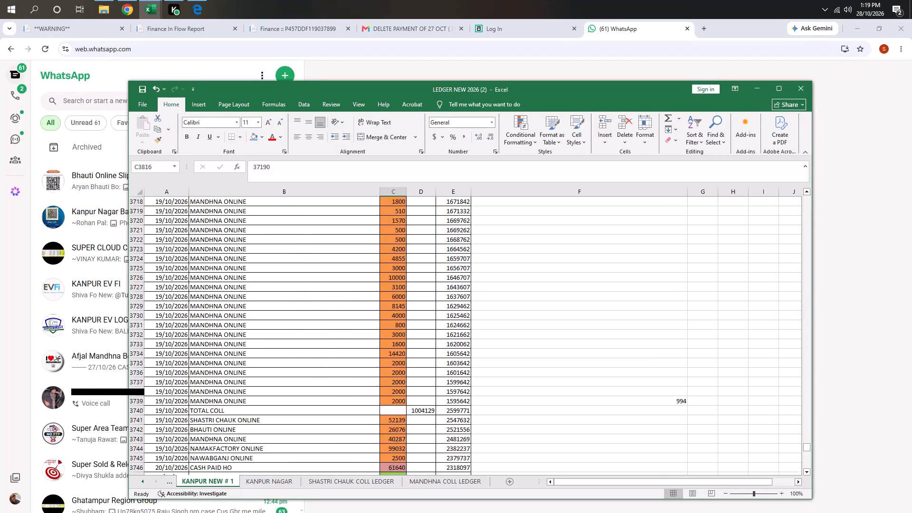
scroll(329, 430, "up", 12)
scroll(246, 312, "up", 2)
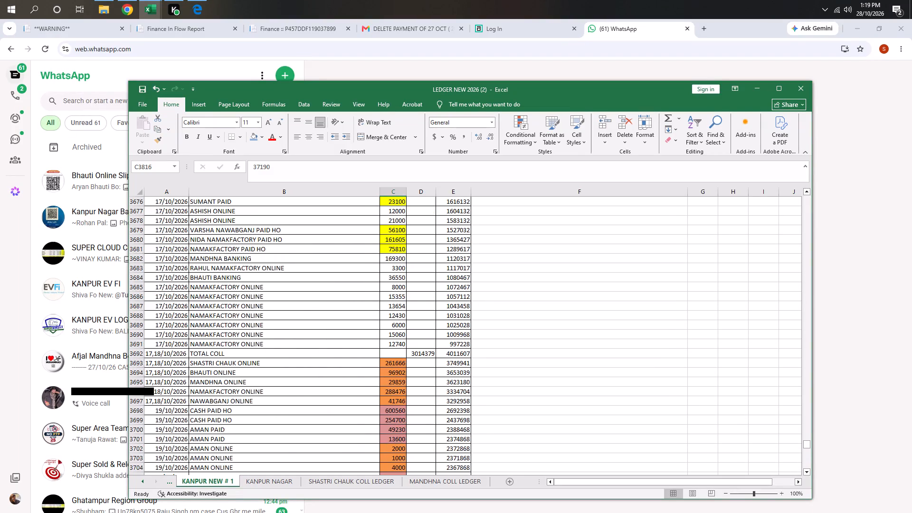
scroll(377, 304, "down", 5)
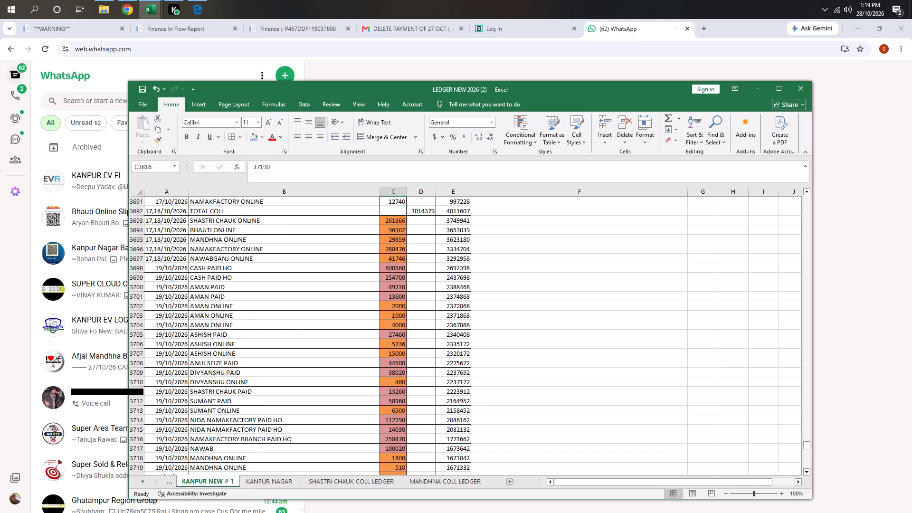
scroll(380, 320, "down", 15)
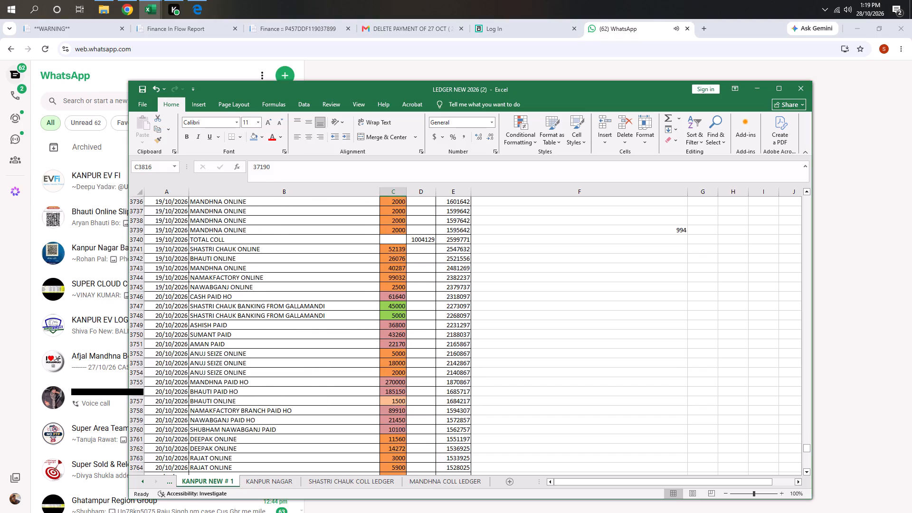
scroll(378, 329, "down", 8)
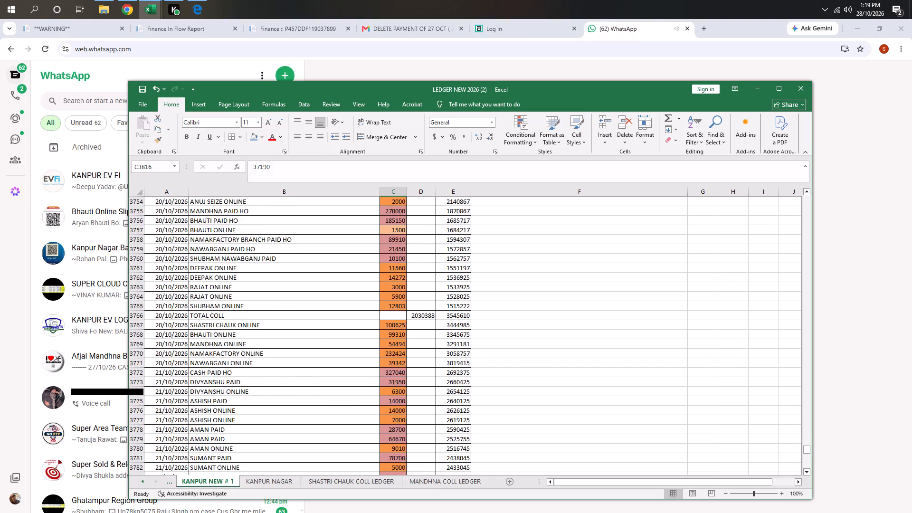
scroll(385, 333, "down", 11)
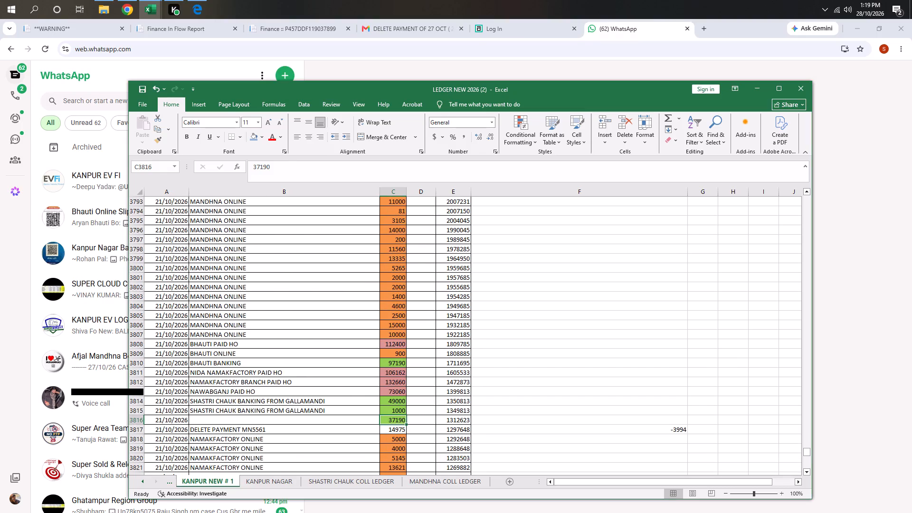
scroll(369, 432, "up", 3)
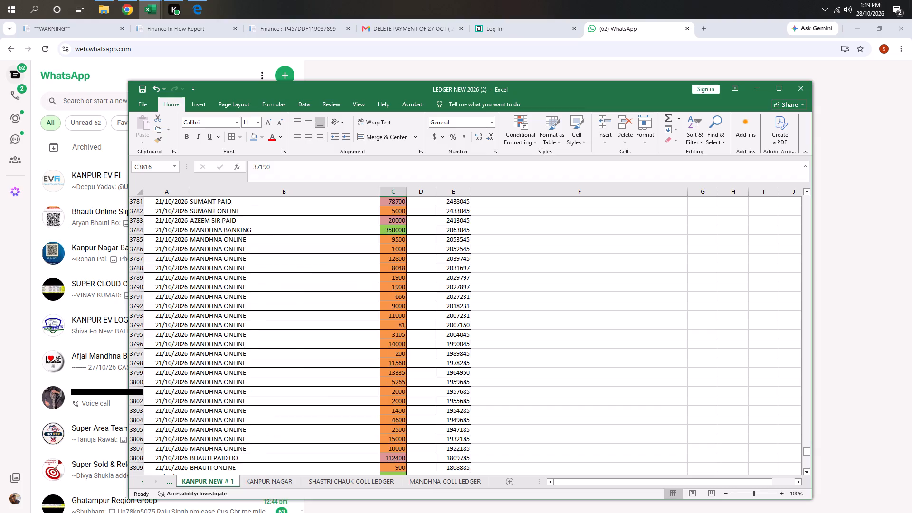
scroll(369, 432, "up", 9)
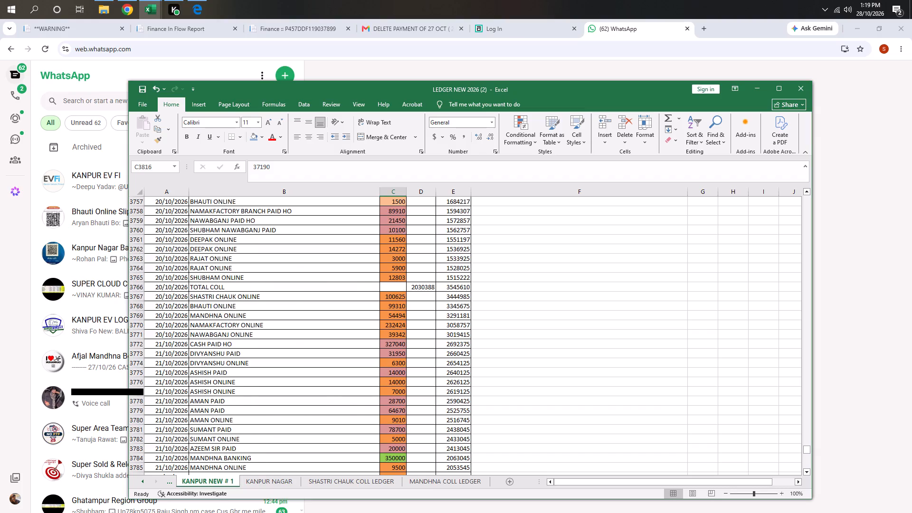
Open the Finance In Flow Report - 2026-10-20 workbook from the OCTOBER 2026 folder.
key("alt+Tab")
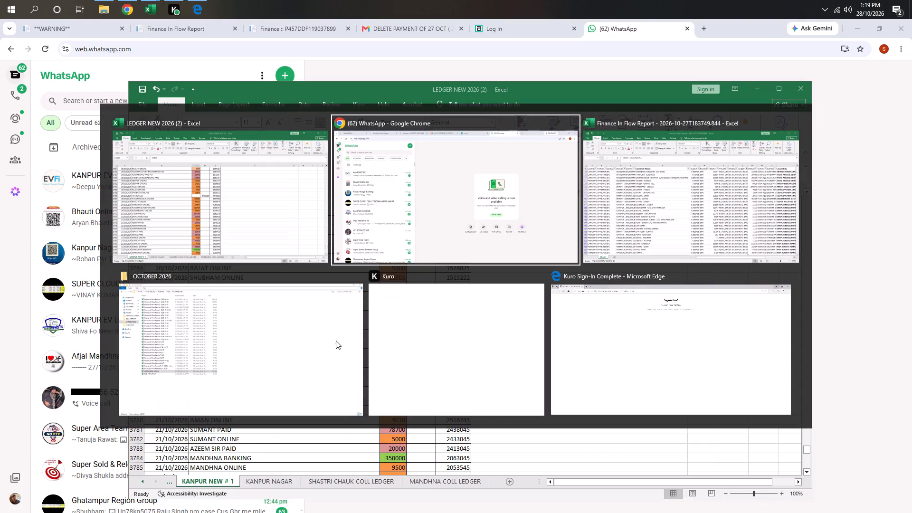
key("alt+Tab")
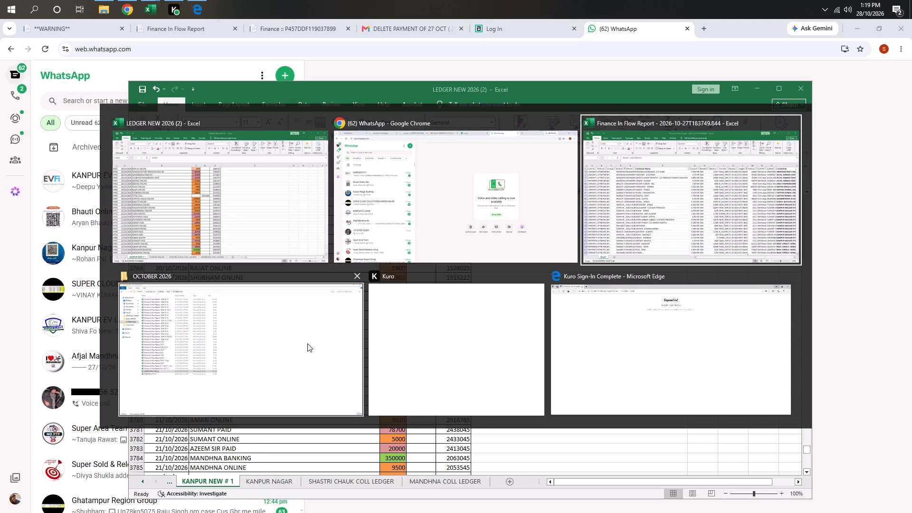
left_click(276, 349, "alt")
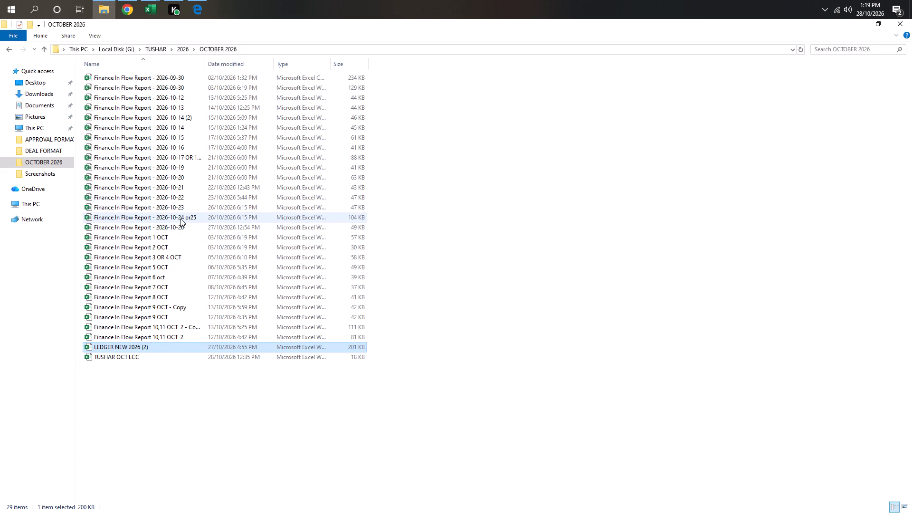
left_click(181, 179)
double_click(185, 178)
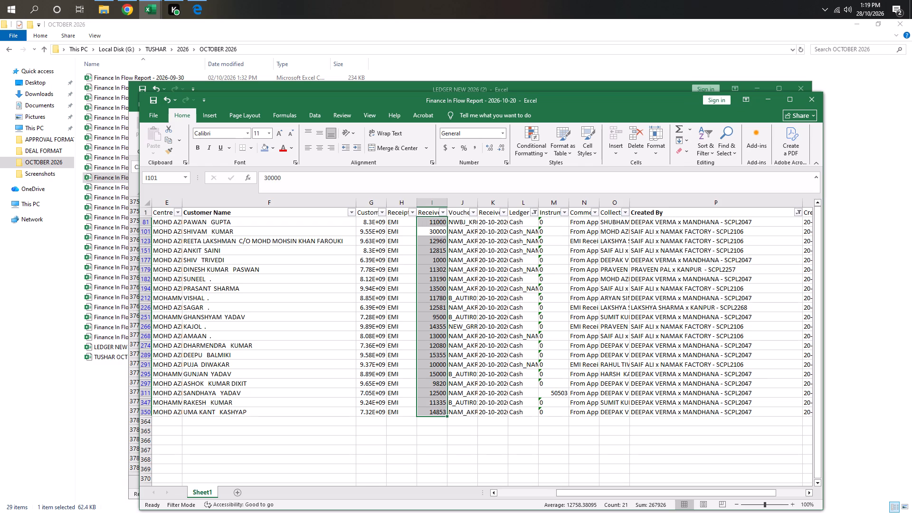
Clear all active filters from the 20 October finance report so every record is listed.
key("ctrl+a")
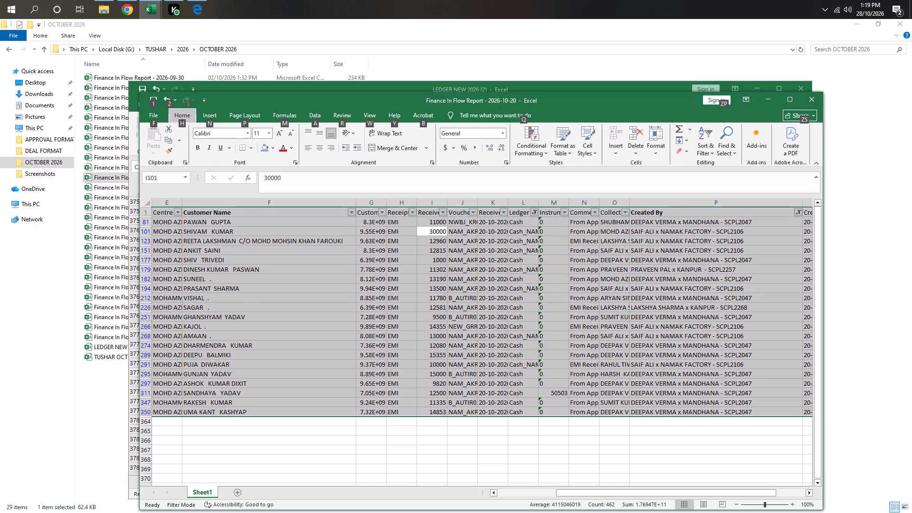
type("DFS")
key("ctrl+Up")
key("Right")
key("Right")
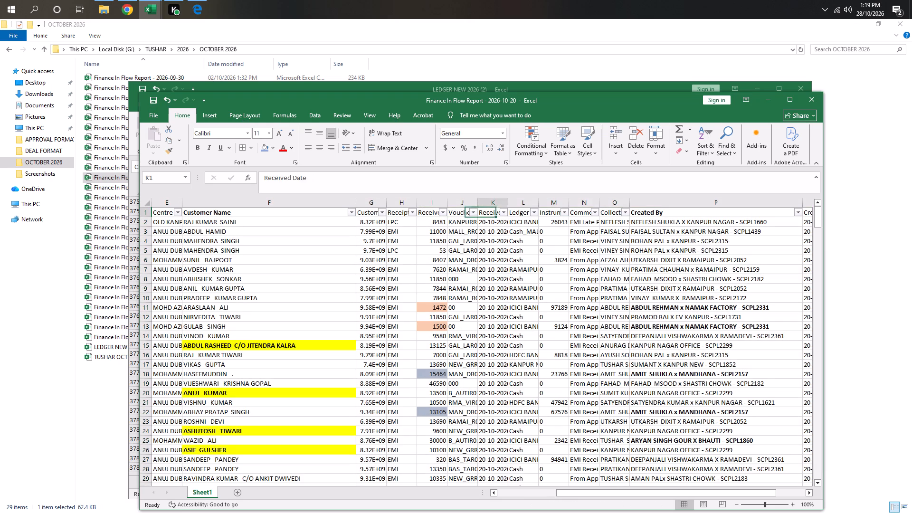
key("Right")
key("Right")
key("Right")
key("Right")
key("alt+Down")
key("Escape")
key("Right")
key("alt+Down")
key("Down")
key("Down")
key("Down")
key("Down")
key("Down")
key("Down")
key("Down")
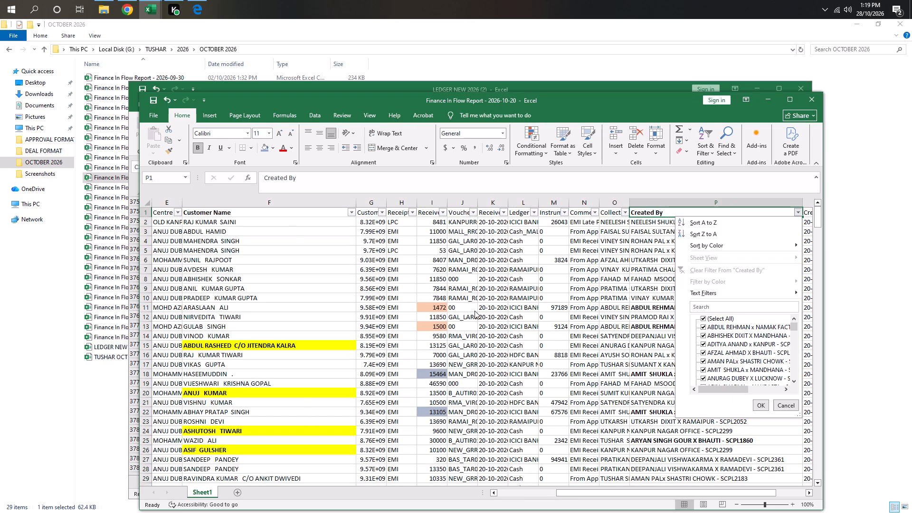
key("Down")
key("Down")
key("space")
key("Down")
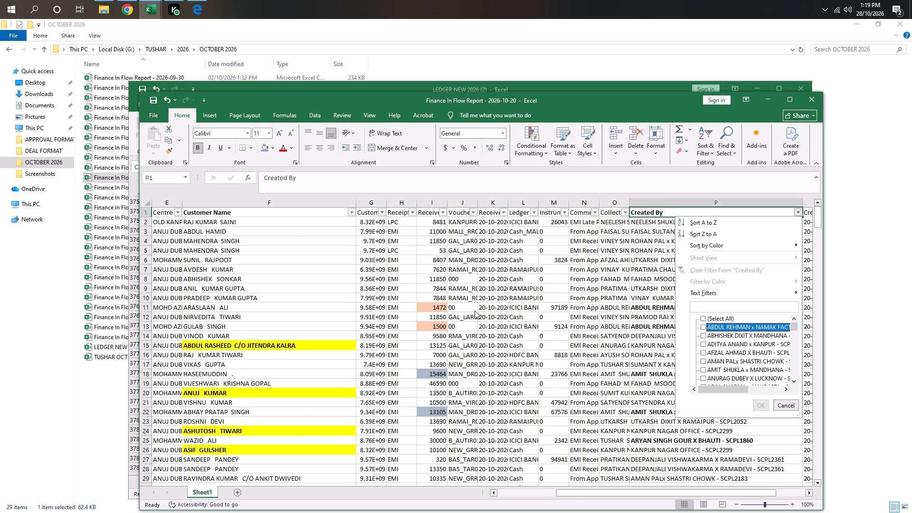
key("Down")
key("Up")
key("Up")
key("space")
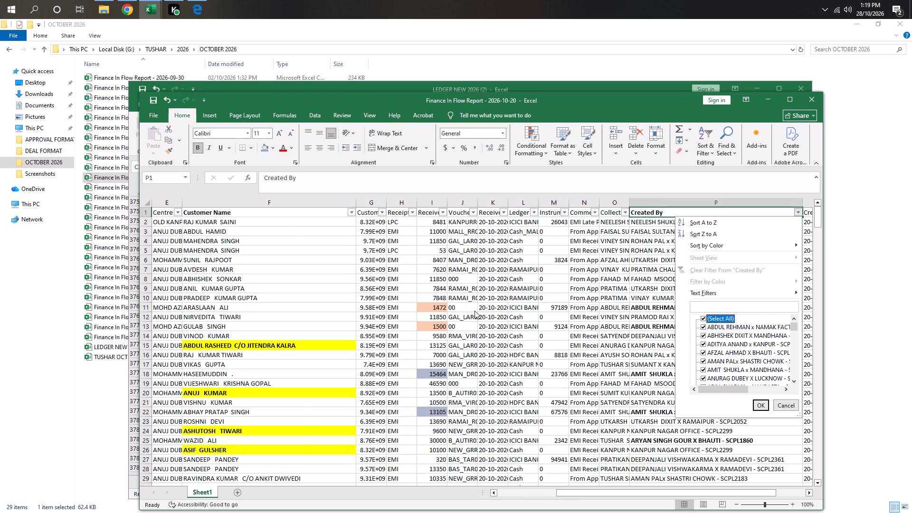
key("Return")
Search the Received Amount filter values for 371, and close the filter without applying it.
key("Left")
key("Left")
key("Left")
key("Left")
key("Left")
key("Left")
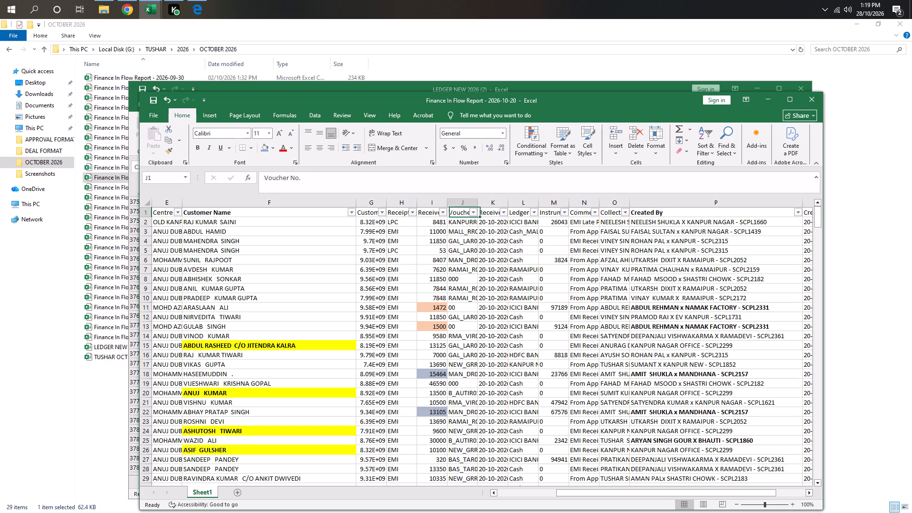
key("Left")
key("alt+Down")
key("Down")
key("Down")
key("Down")
key("Down")
key("Down")
key("Down")
key("Down")
key("Down")
type("37")
key("1")
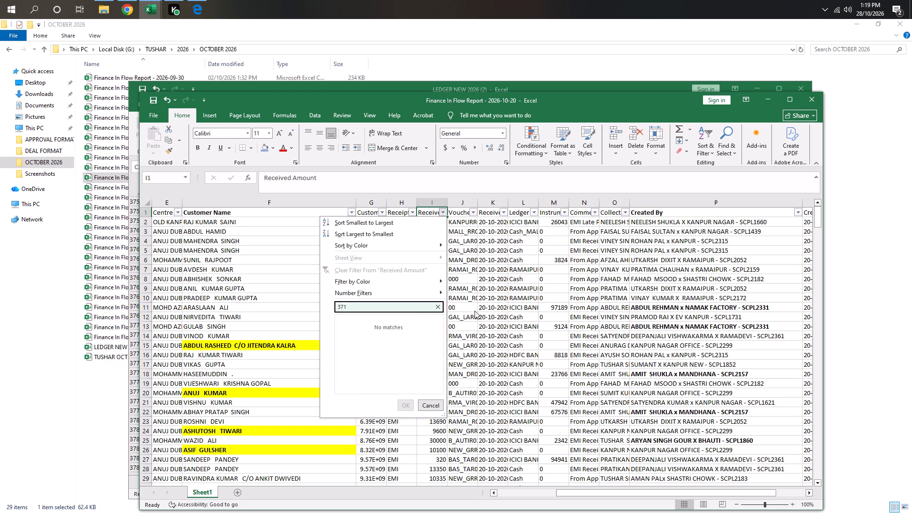
key("BackSpace")
key("BackSpace")
key("BackSpace")
key("Escape")
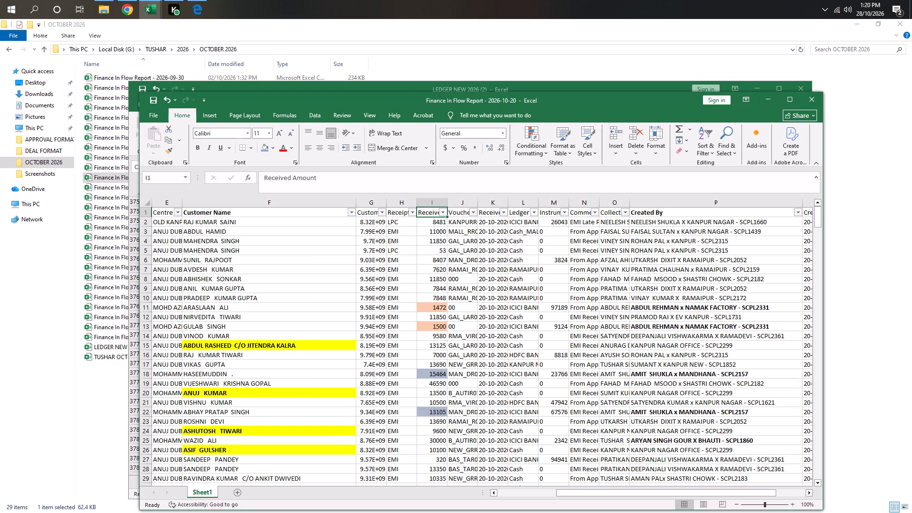
Filter the Created By column to show only the receipts entered by the Rudrapur staff member.
left_click(799, 215)
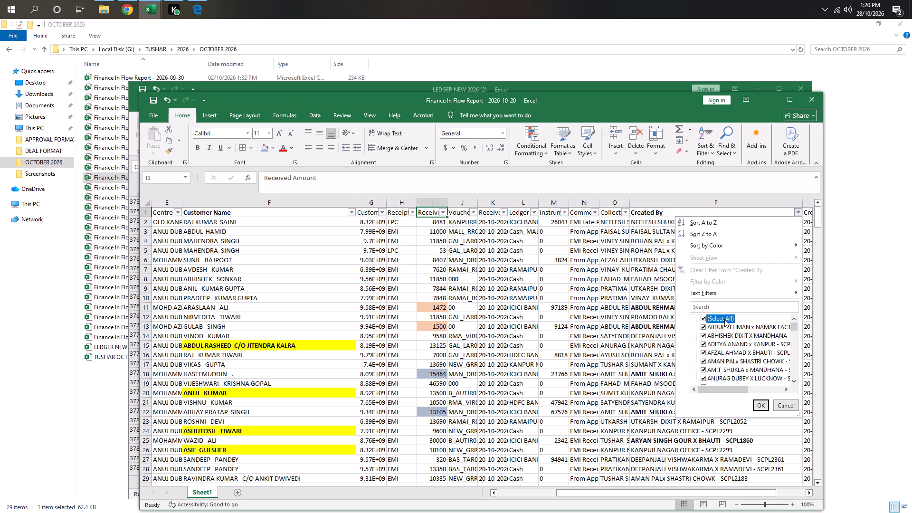
left_click(724, 319)
scroll(727, 336, "down", 2)
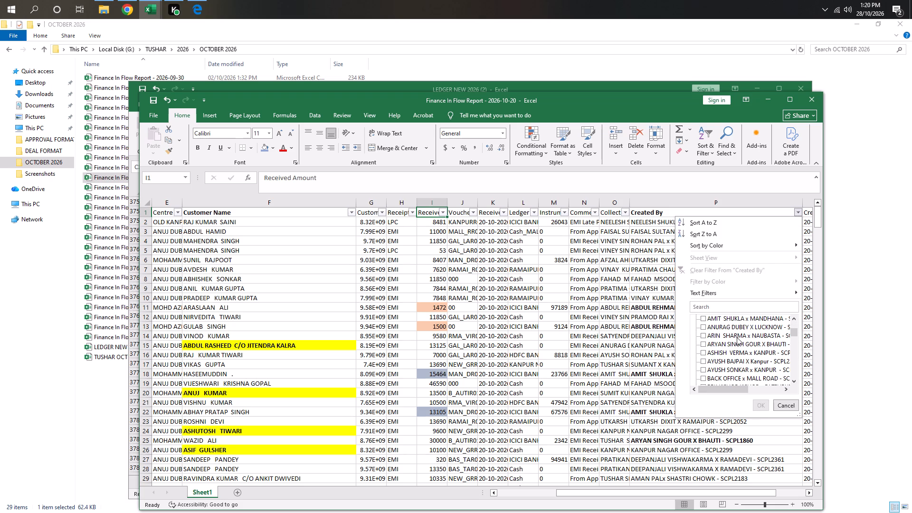
scroll(737, 338, "down", 1)
scroll(740, 340, "up", 4)
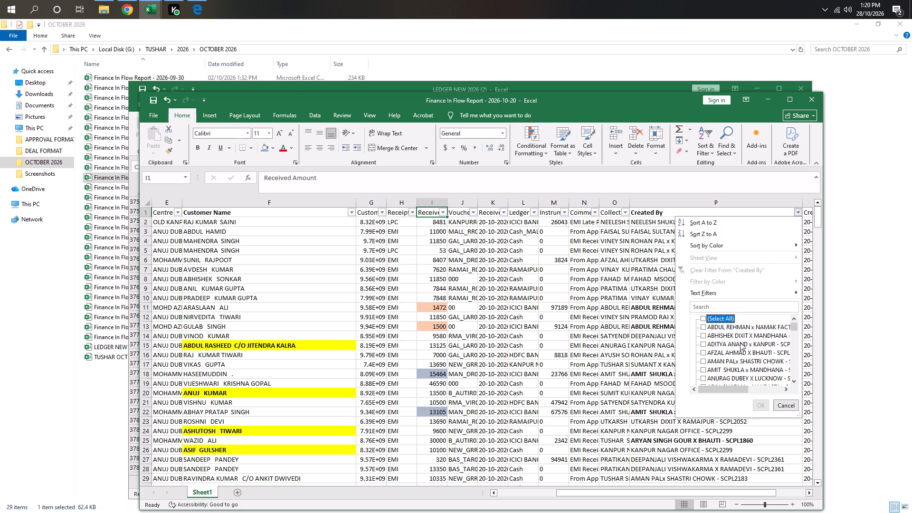
scroll(736, 334, "down", 3)
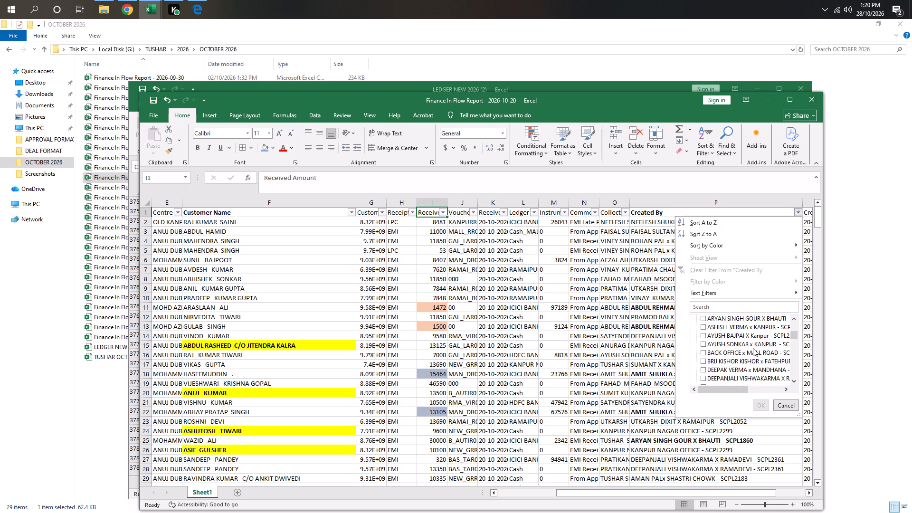
scroll(753, 348, "down", 1)
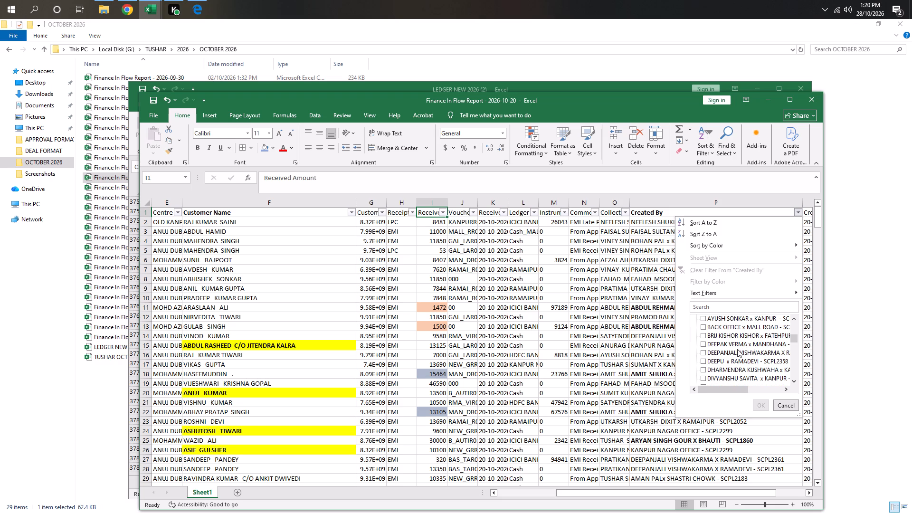
scroll(735, 351, "down", 3)
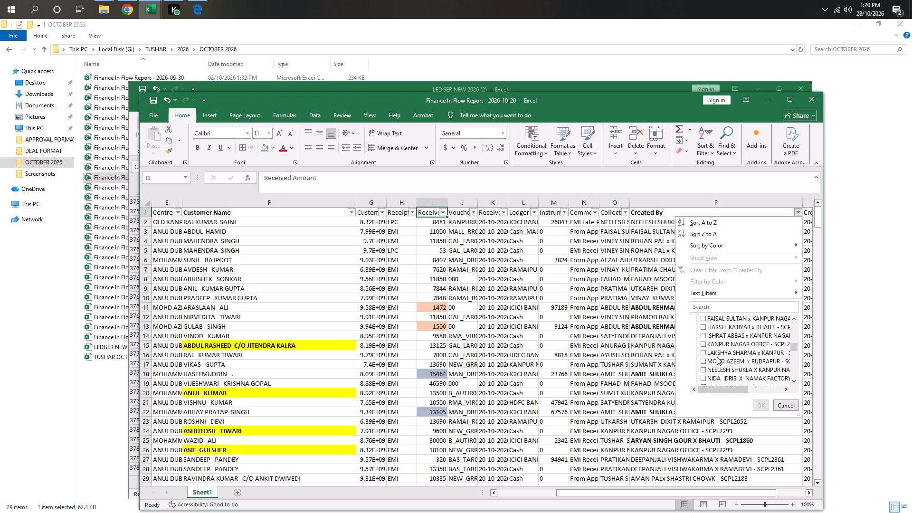
left_click(717, 357)
left_click(717, 353)
left_click(715, 360)
left_click(762, 402)
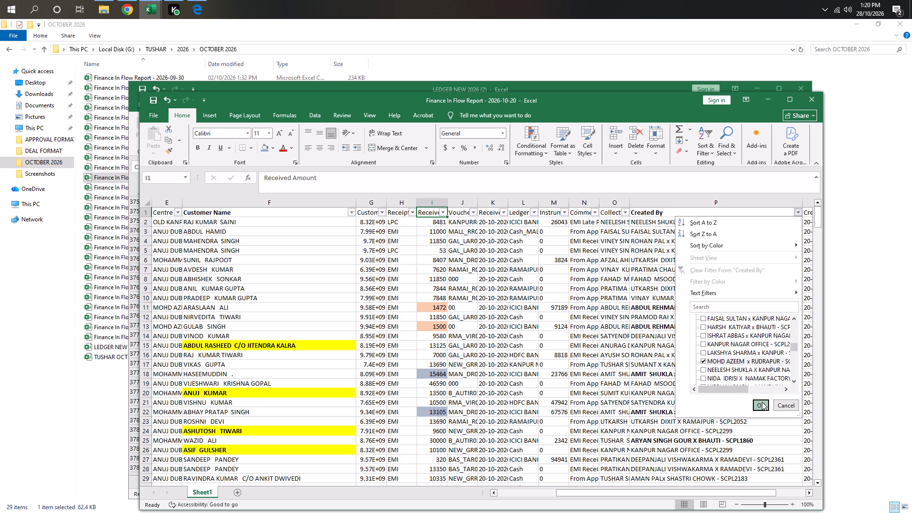
Change the Created By filter from the Rudrapur staff member to Nida's Namak Factory entries only.
left_click(798, 210)
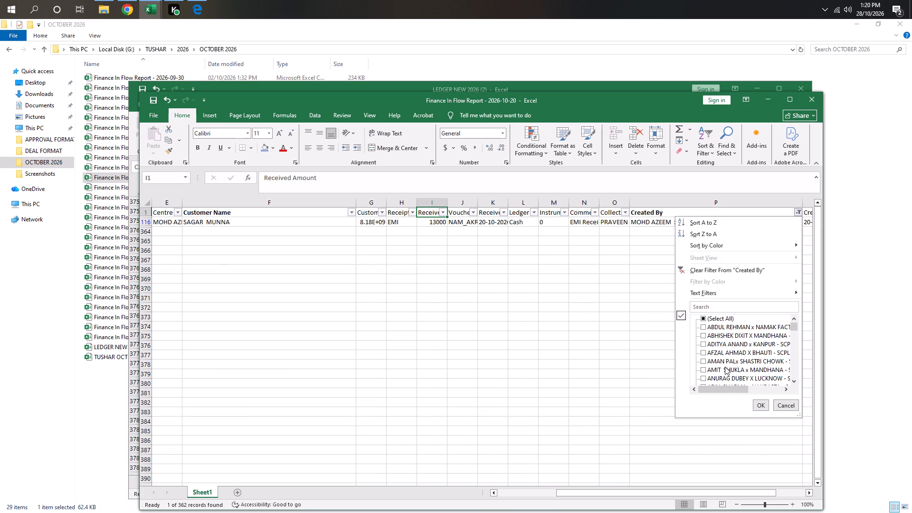
scroll(723, 362, "down", 7)
left_click(721, 362)
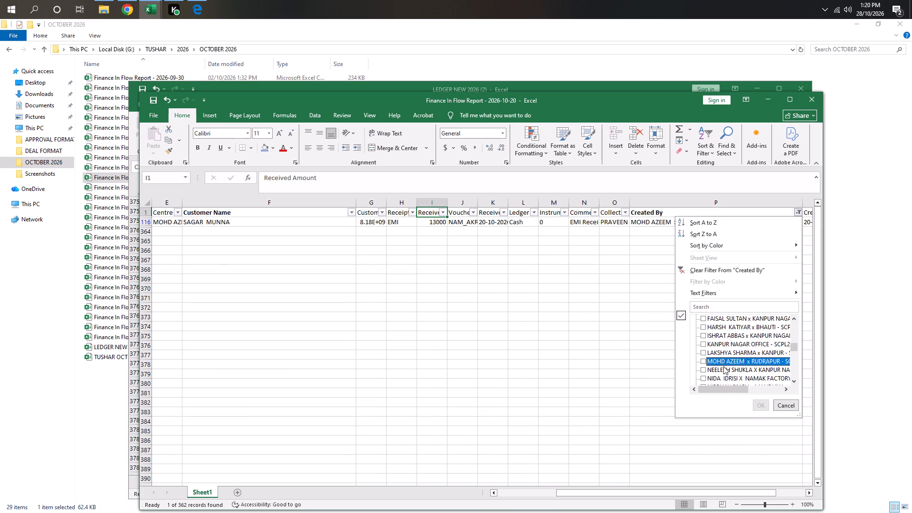
scroll(726, 369, "down", 1)
left_click(727, 355)
left_click(726, 355)
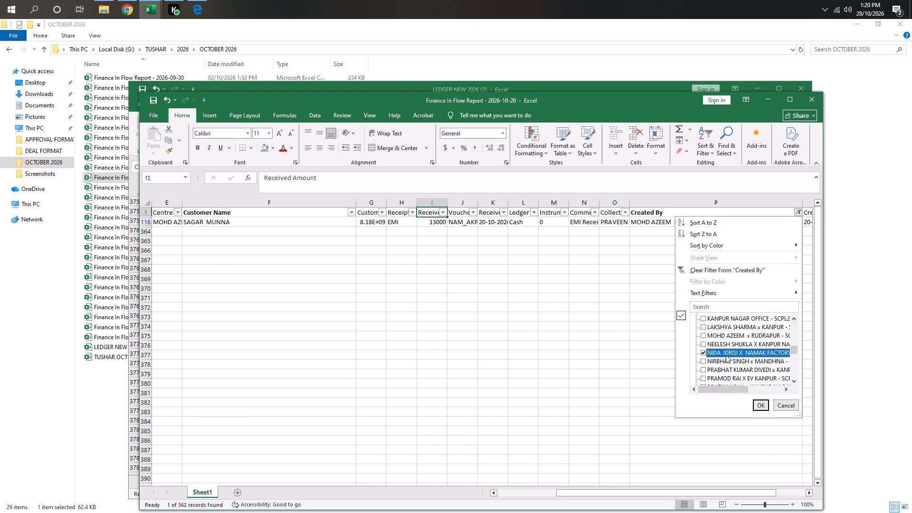
left_click(725, 355)
left_click(736, 355)
left_click(757, 404)
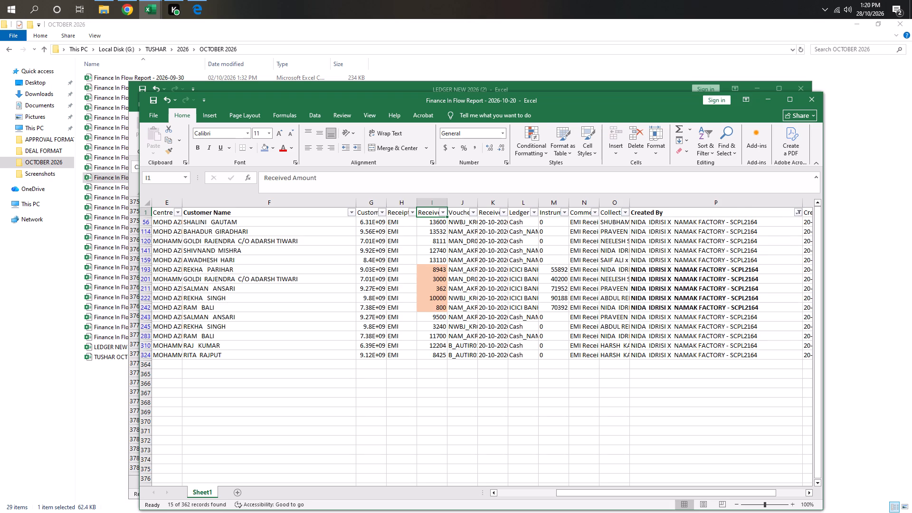
Look through the staff names in the Created By filter list, and close the filter without applying a change.
left_click(799, 210)
triple_click(714, 320)
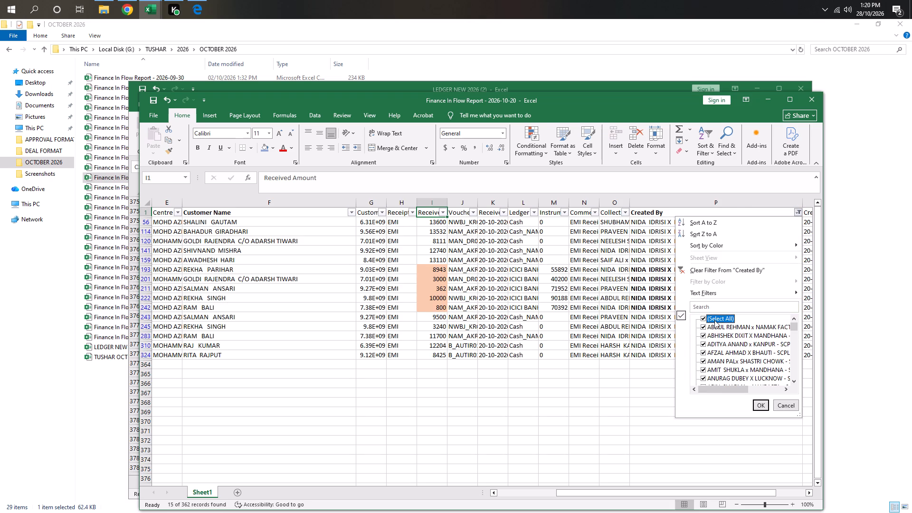
scroll(709, 333, "down", 9)
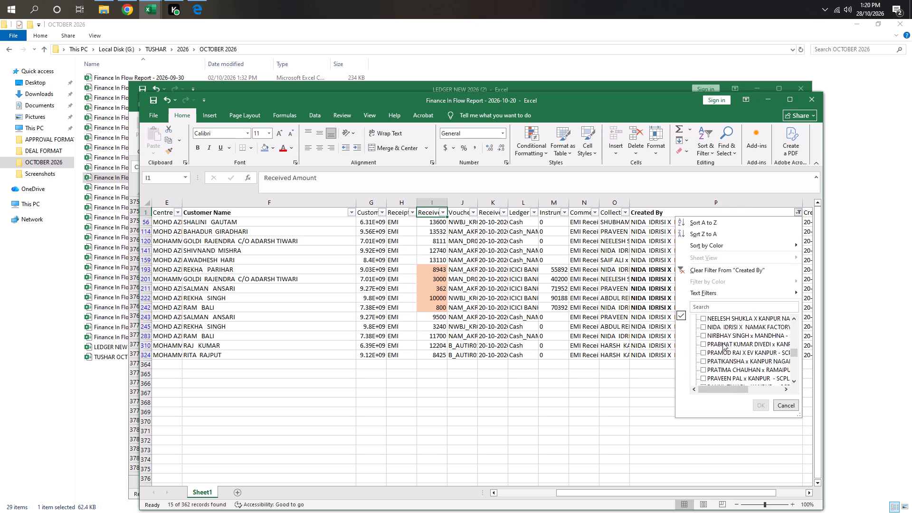
scroll(736, 362, "down", 6)
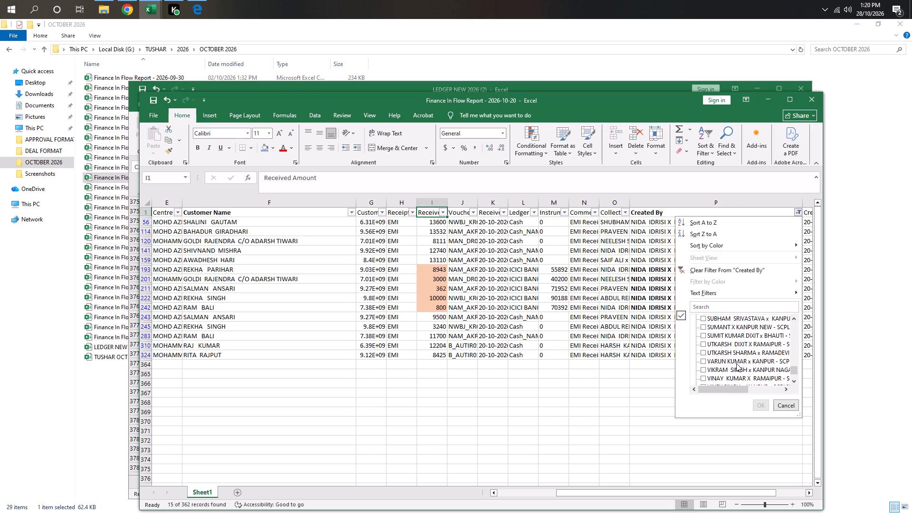
scroll(736, 363, "down", 3)
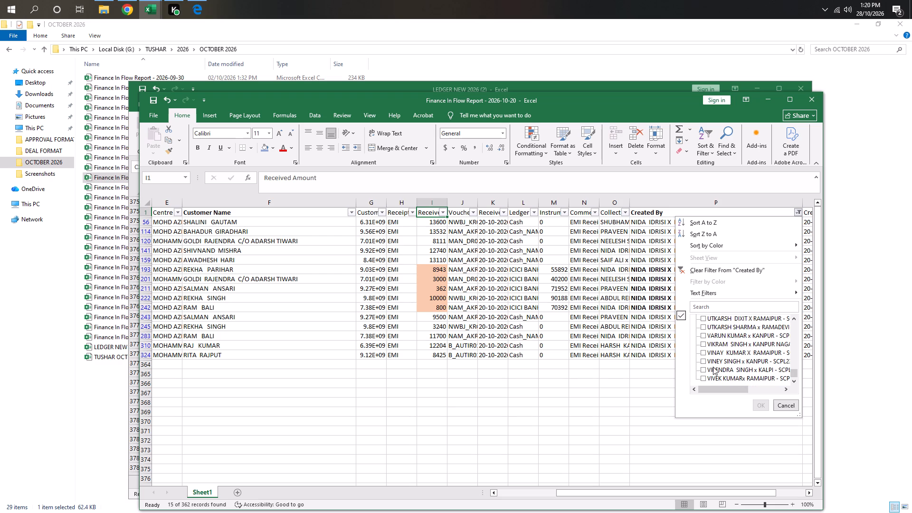
left_click(618, 383)
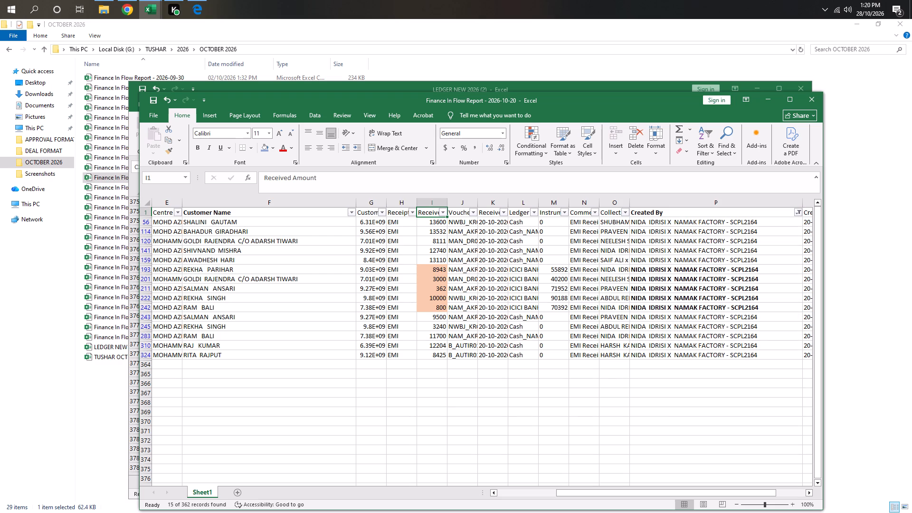
Select the Received Amount cells of the filtered Namak Factory staff receipts to check their total.
left_click_drag(444, 221, 427, 358)
Switch back to the LEDGER NEW 2026 (2) workbook and locate the unlabelled 37190 entry dated 21/10/2026 in the KANPUR NEW # 1 sheet.
key("alt+Tab")
key("alt+Tab")
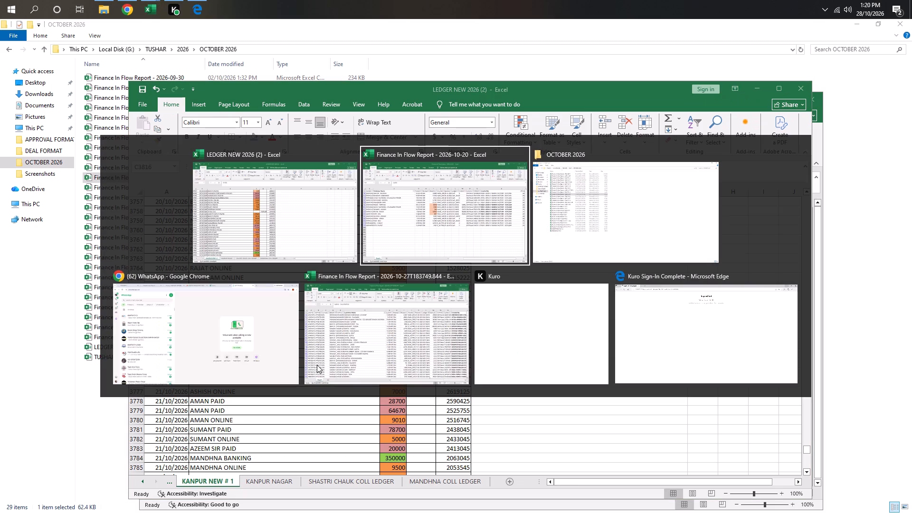
key("alt+Tab")
key("alt+Tab")
key("alt+Tab")
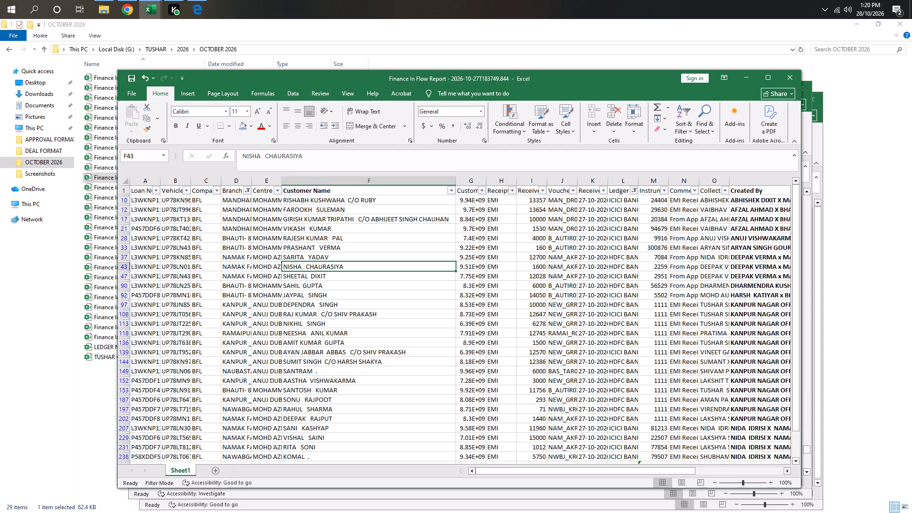
key("alt+Tab")
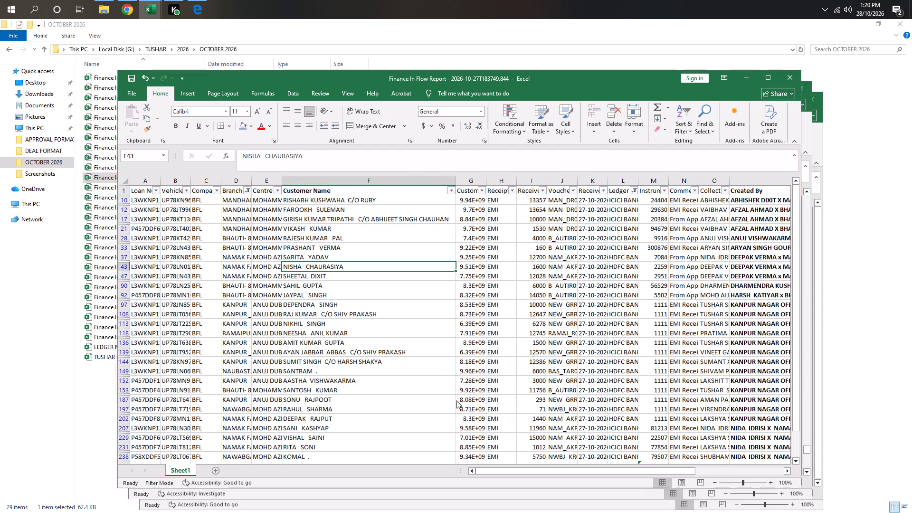
scroll(360, 363, "down", 7)
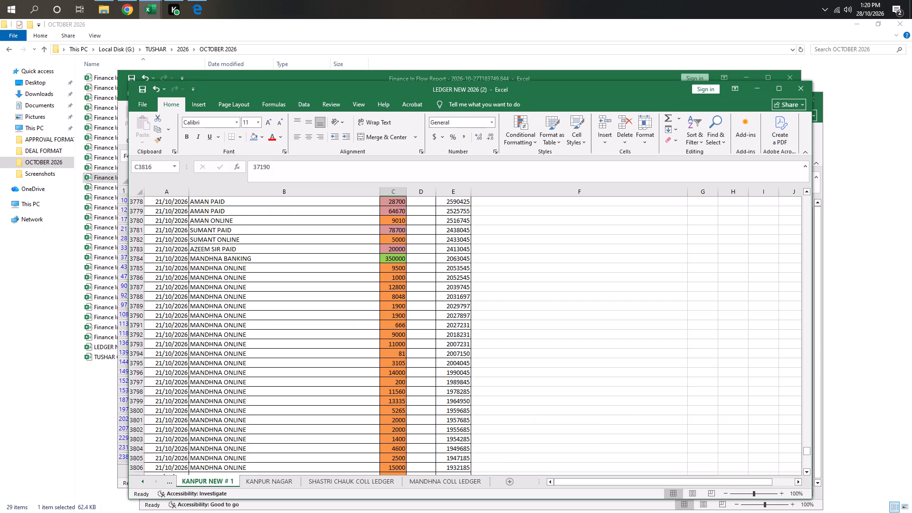
scroll(365, 432, "down", 4)
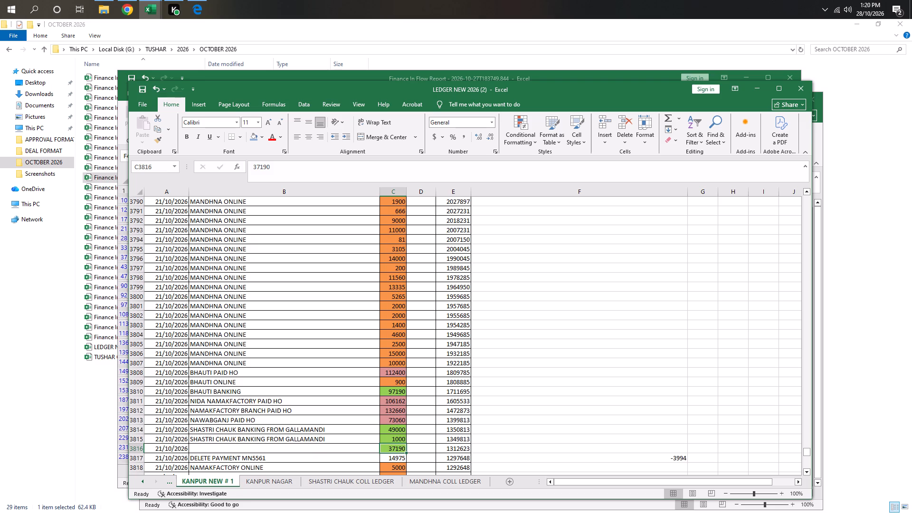
left_click(384, 391)
scroll(367, 429, "down", 1)
key("shift+space")
left_click(395, 419)
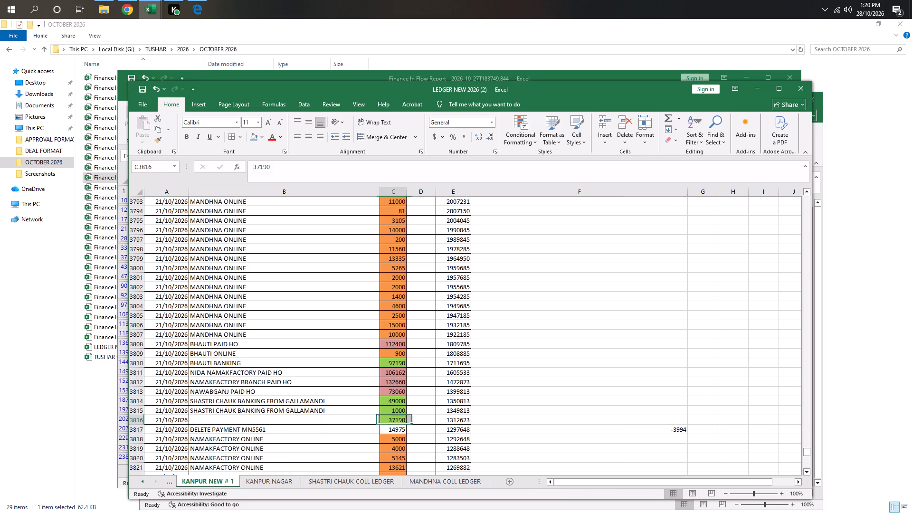
Examine the 21/10/2026 ledger entries around the unlabelled 37190 row, including the banking, paid HO and NAMAKFACTORY ONLINE rows.
key("shift+space")
left_click(344, 425)
left_click(267, 436)
scroll(308, 441, "down", 1)
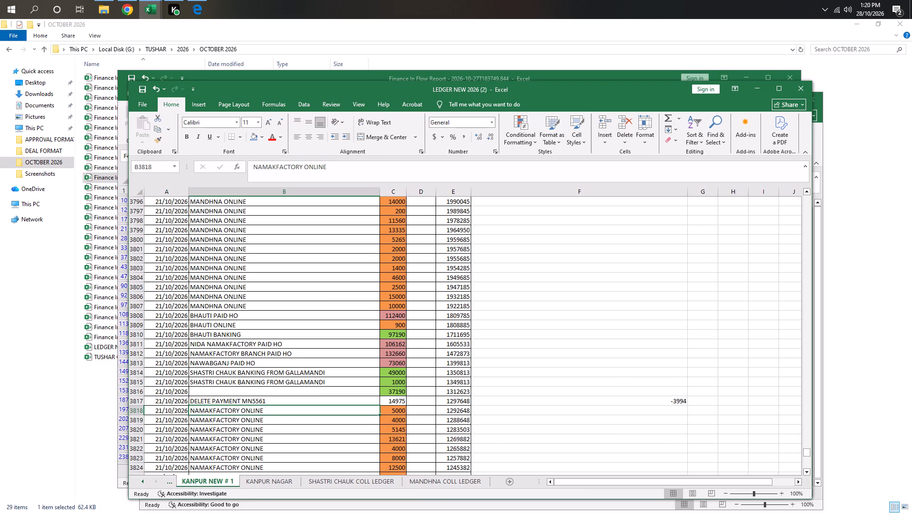
scroll(394, 398, "up", 1)
scroll(397, 401, "down", 2)
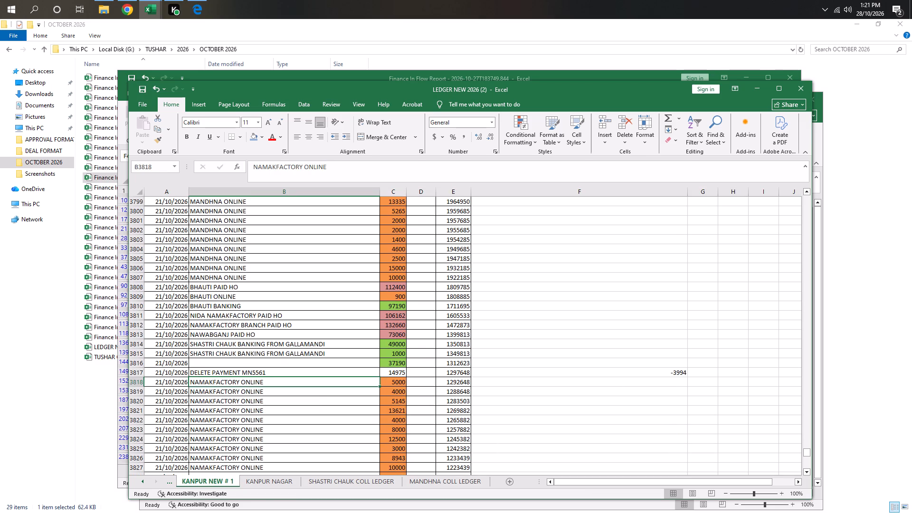
left_click(404, 367)
left_click(332, 365)
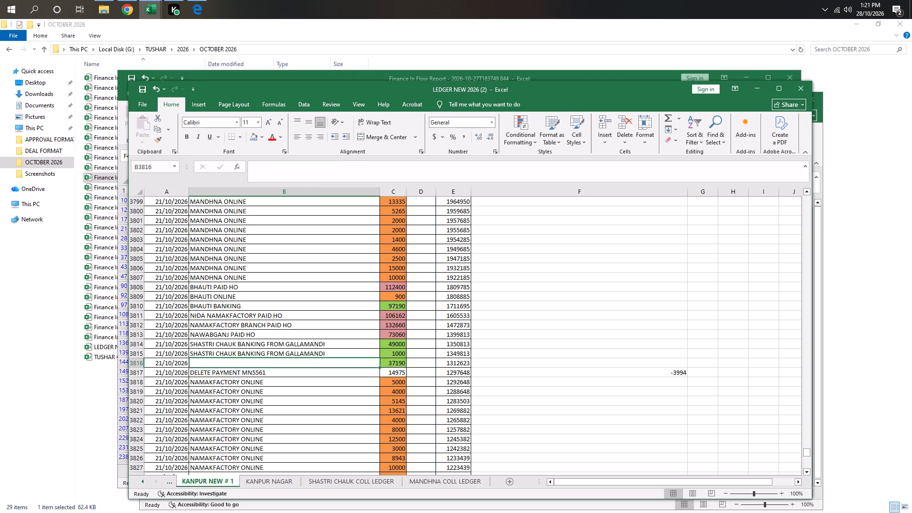
scroll(338, 387, "up", 1)
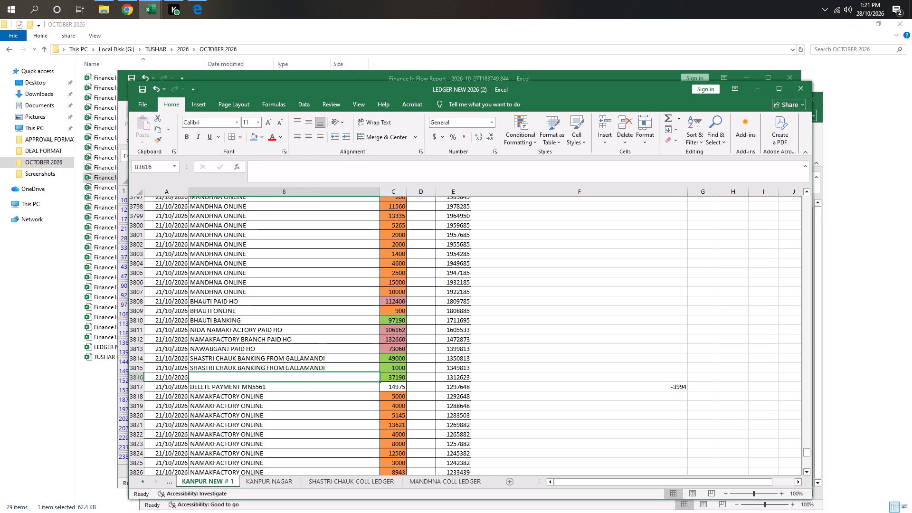
scroll(338, 387, "up", 1)
scroll(384, 399, "down", 8)
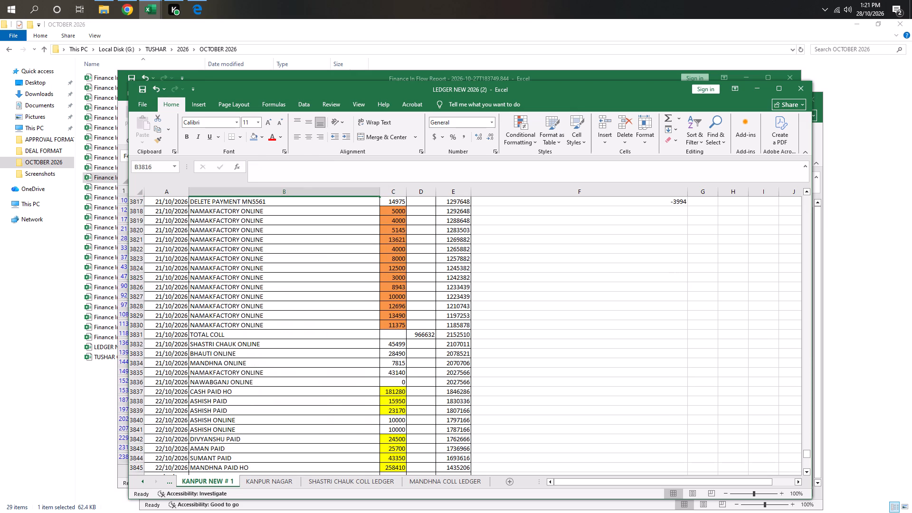
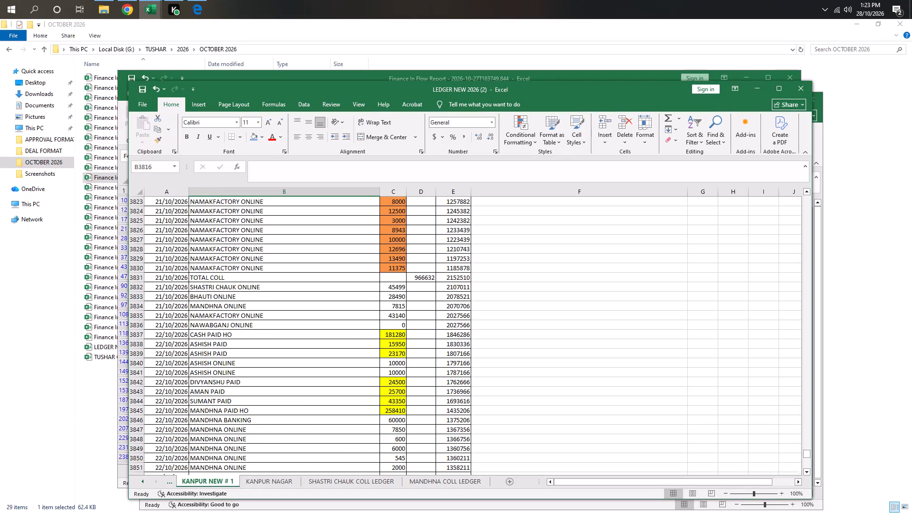
Examine the 22/10/2026 and 23/10/2026 ledger entries in the KANPUR NEW # 1 sheet, including the paid HO, banking, online and TOTAL COLL rows.
scroll(351, 383, "down", 4)
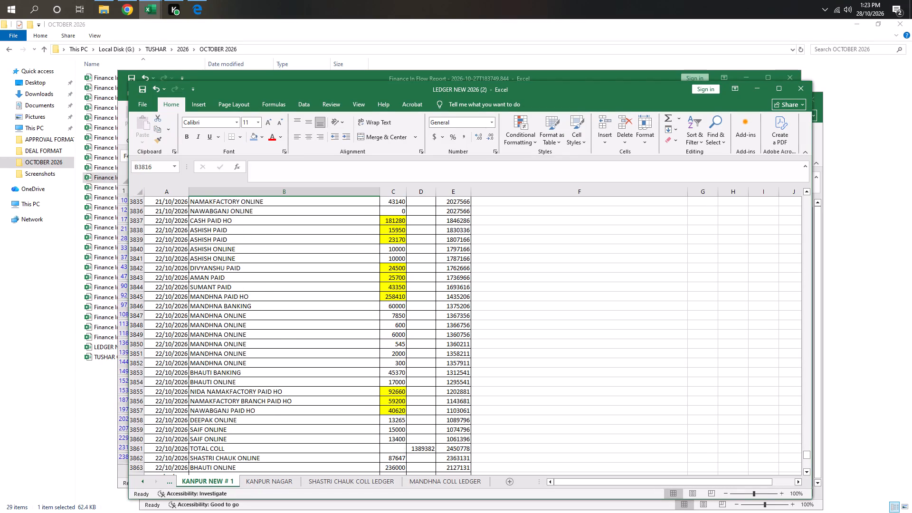
scroll(349, 383, "down", 7)
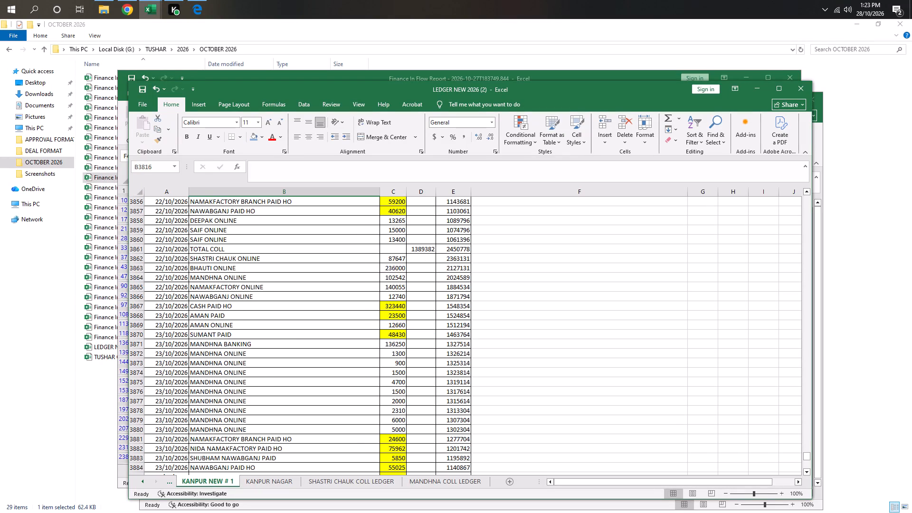
scroll(352, 382, "down", 2)
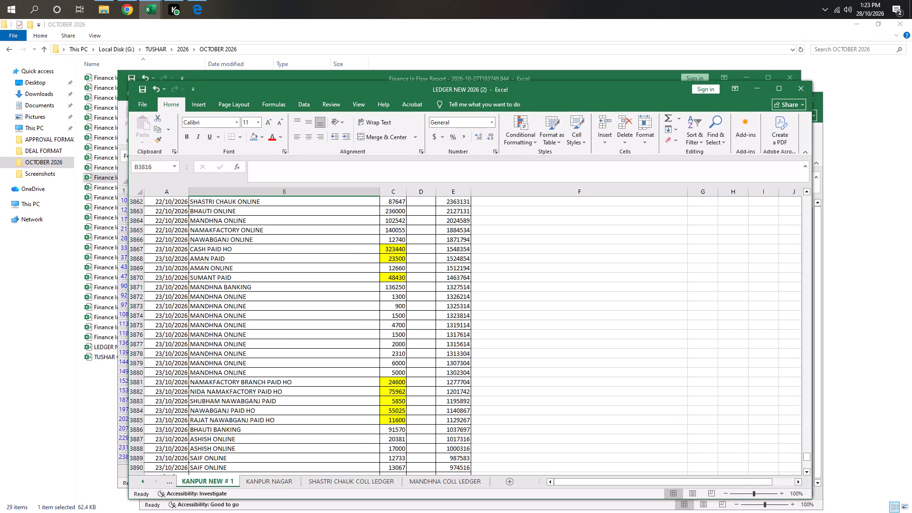
scroll(358, 380, "down", 2)
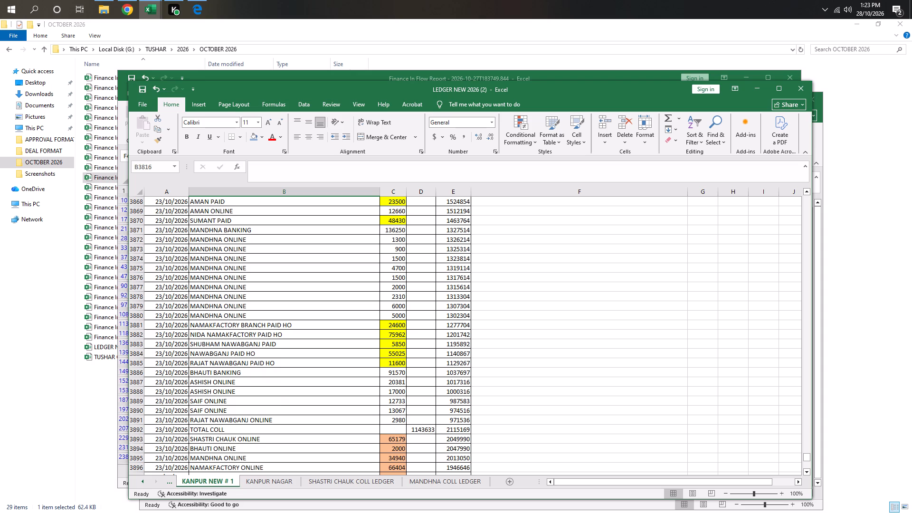
Switch to the Finance In Flow Report - 2026-10-27T183749.844 workbook.
key("alt+Tab")
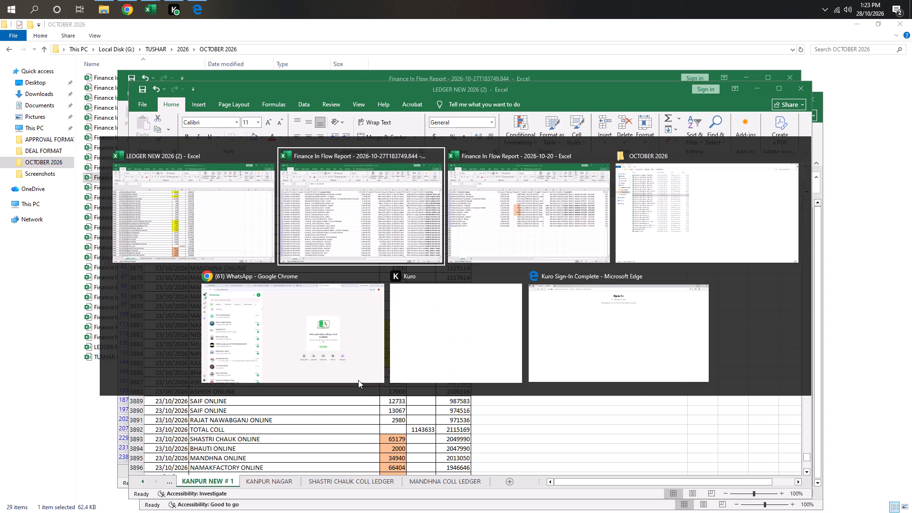
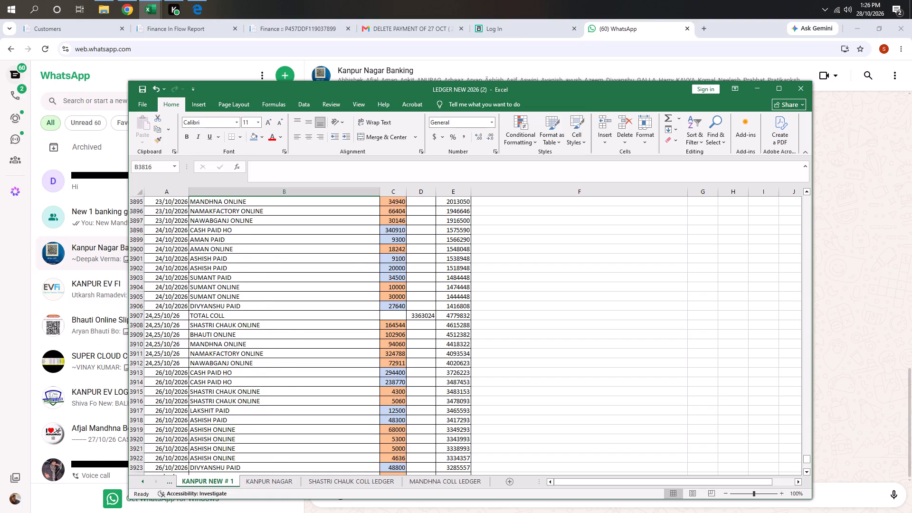
Look through the KANPUR NEW # 1 ledger from the 24/10/2026 entries to the last 27/10/2026 entries at its end.
scroll(256, 266, "down", 1)
scroll(308, 288, "down", 17)
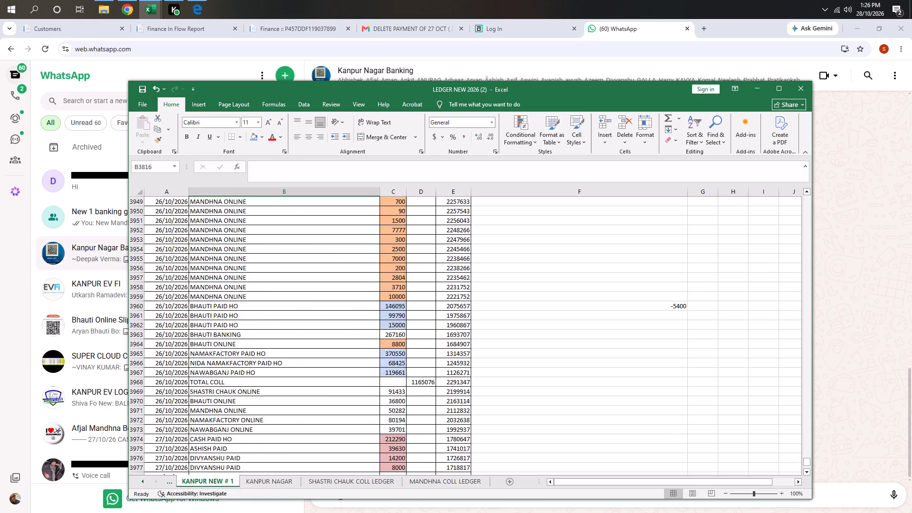
scroll(351, 299, "down", 6)
scroll(394, 303, "down", 13)
scroll(395, 303, "up", 7)
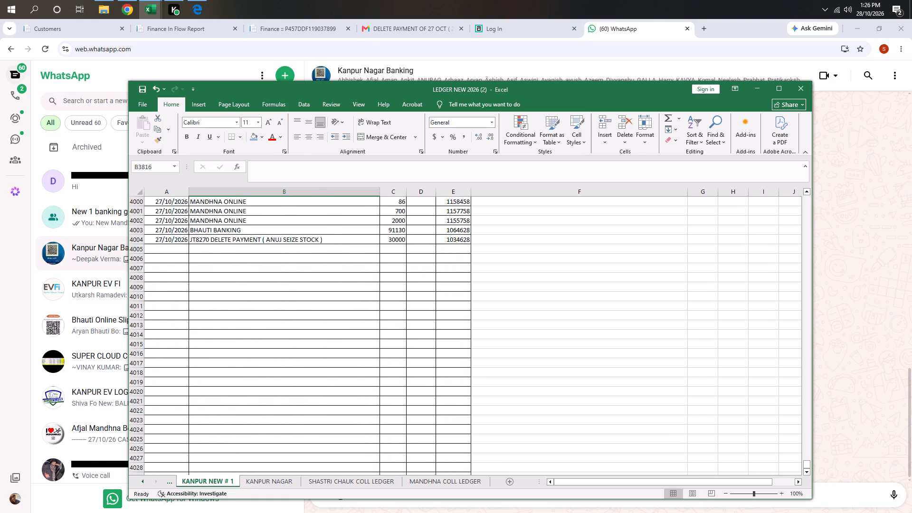
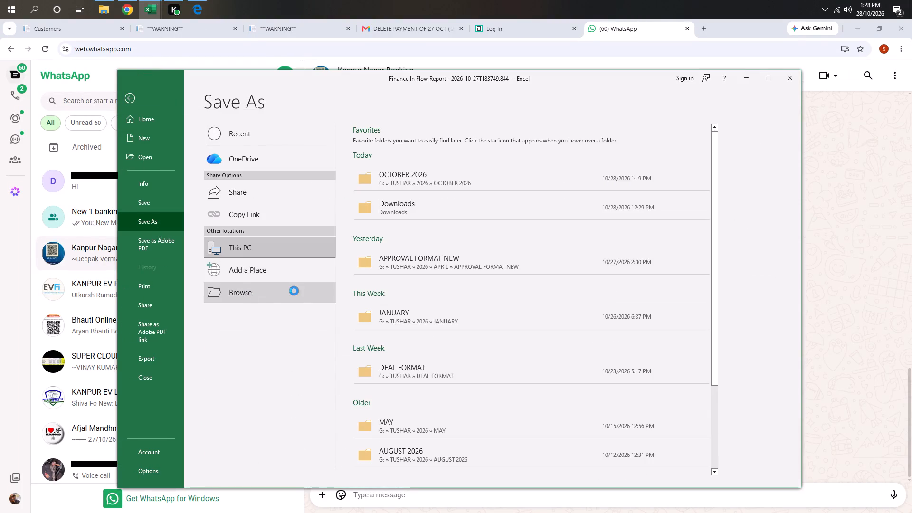
Shorten the name for the Finance In Flow Report copy being saved to Finance In Flow Report - 2026-10-27, removing the time suffix.
left_click(324, 260)
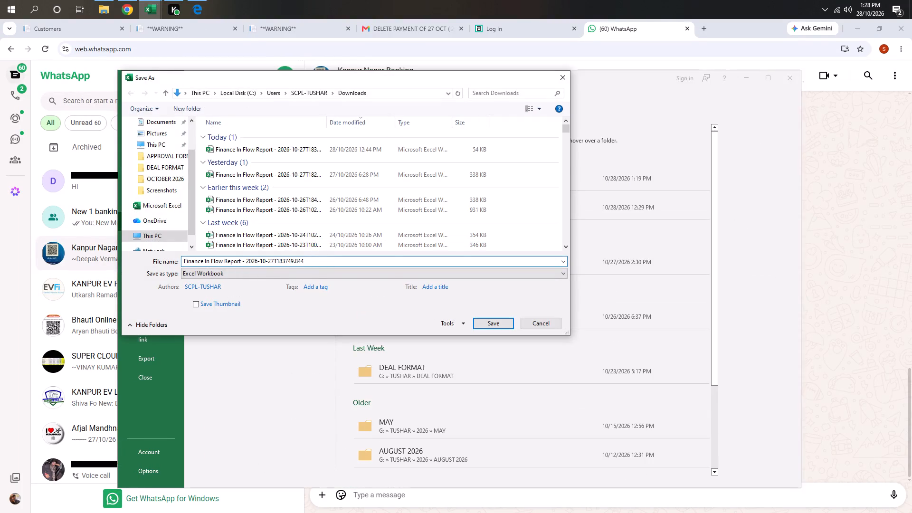
key("BackSpace")
key("BackSpace")
key("BackSpace")
key("BackSpace")
key("BackSpace")
key("BackSpace")
key("BackSpace")
key("BackSpace")
key("BackSpace")
key("BackSpace")
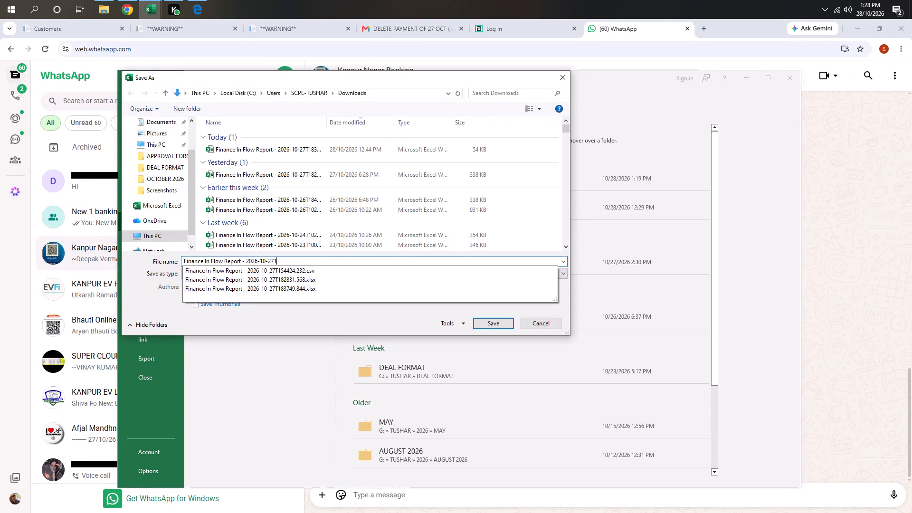
key("BackSpace")
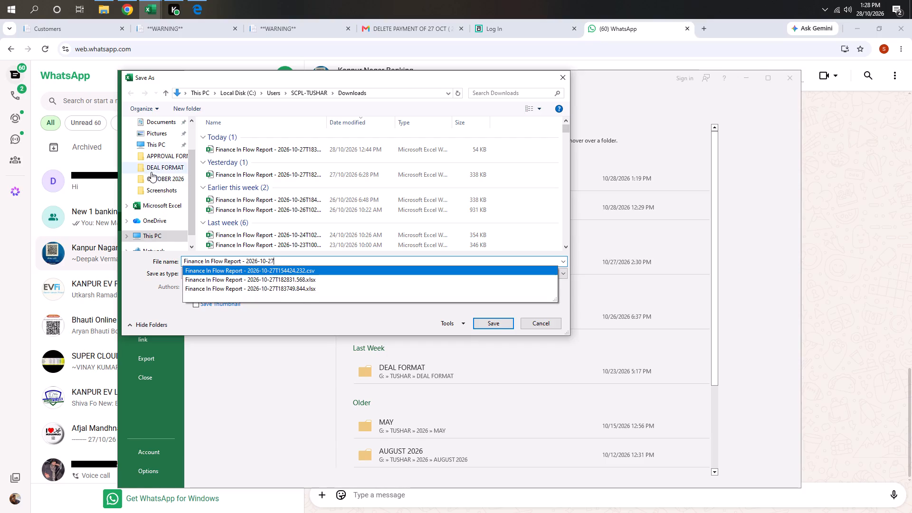
Save the Finance In Flow Report - 2026-10-27 copy in the OCTOBER 2026 folder.
left_click(156, 176)
left_click(486, 319)
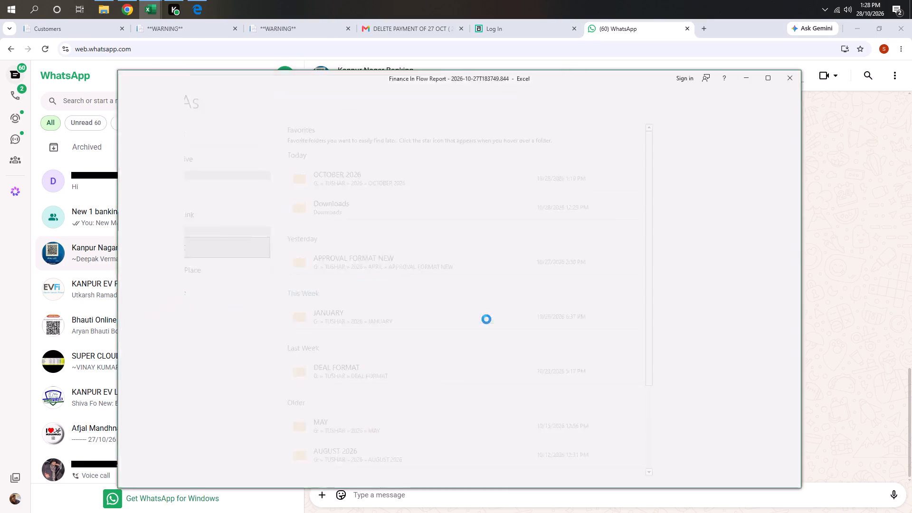
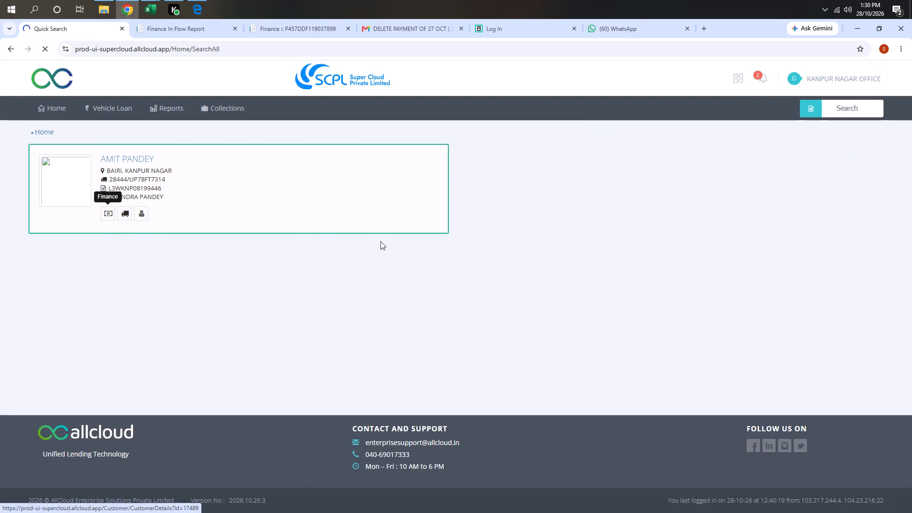
scroll(412, 275, "down", 3)
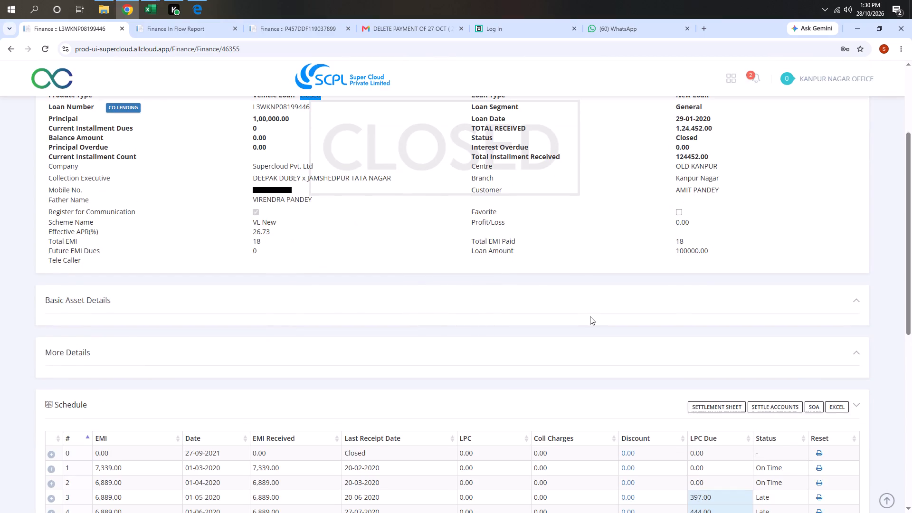
scroll(586, 306, "down", 1)
scroll(598, 301, "up", 1)
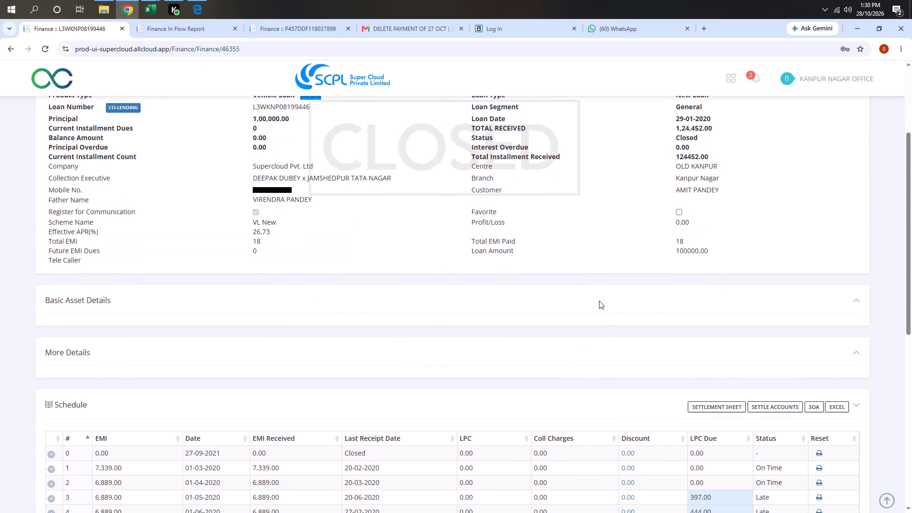
scroll(604, 293, "up", 3)
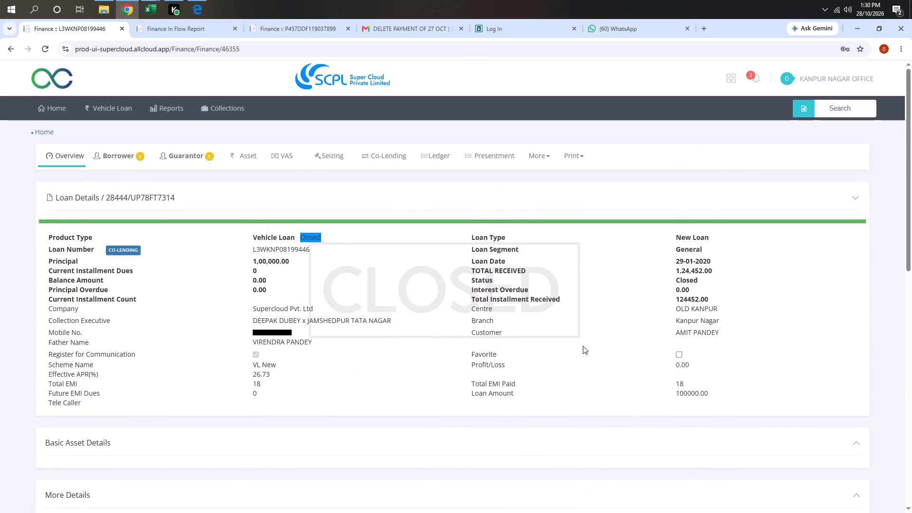
scroll(617, 337, "down", 9)
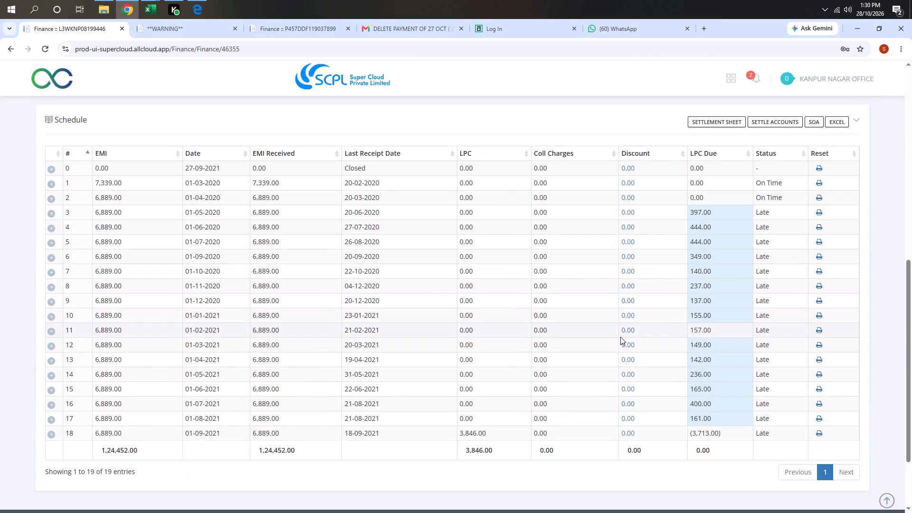
scroll(620, 337, "up", 8)
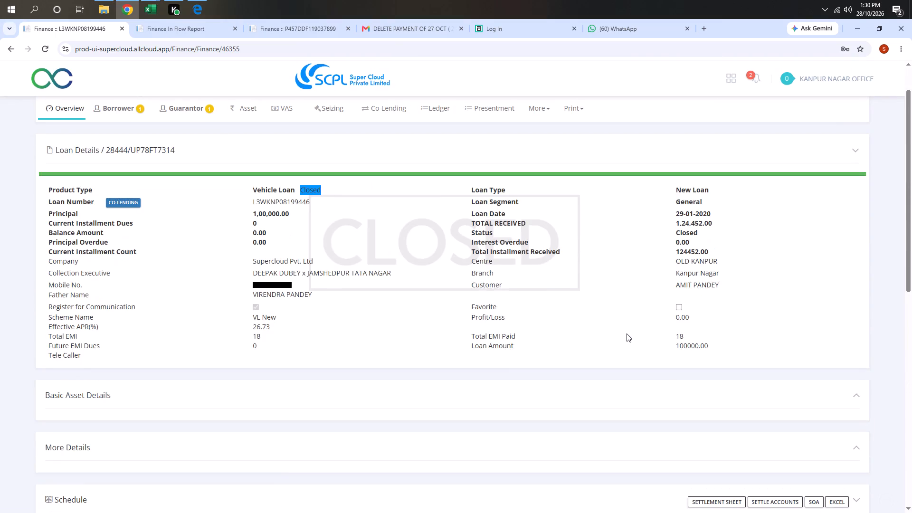
scroll(632, 328, "up", 1)
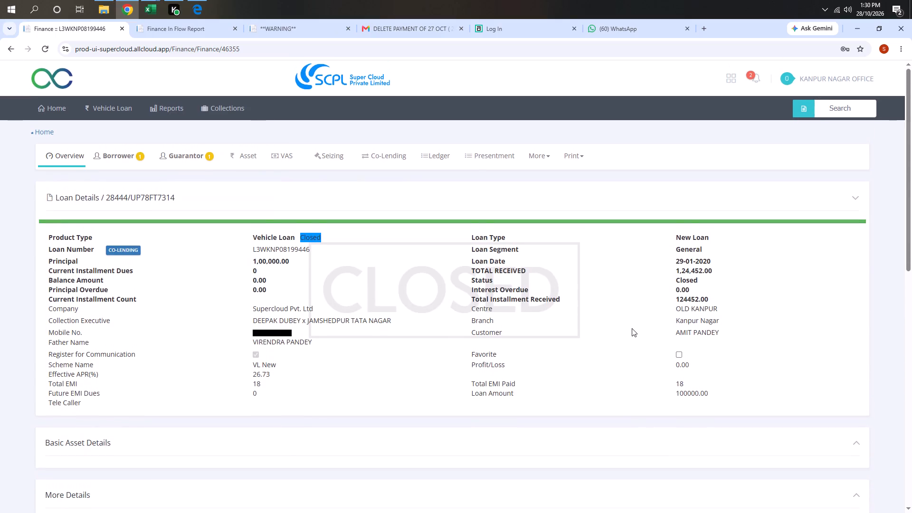
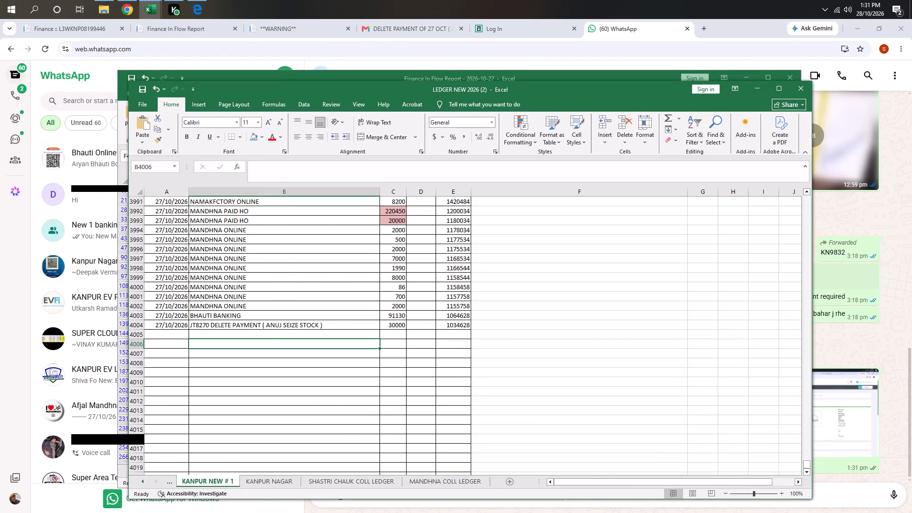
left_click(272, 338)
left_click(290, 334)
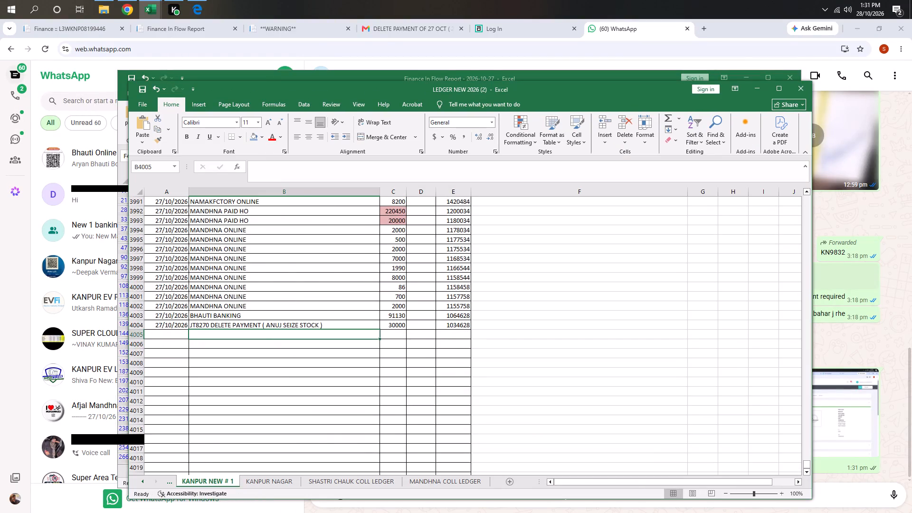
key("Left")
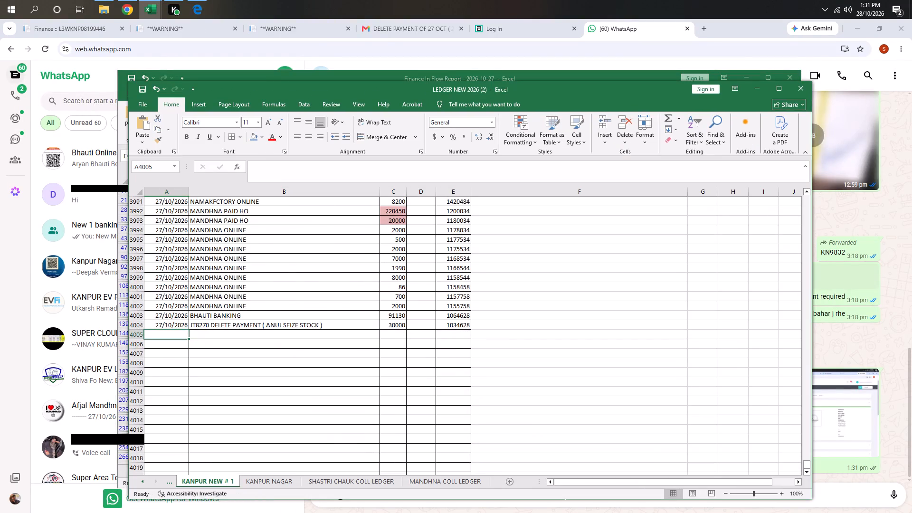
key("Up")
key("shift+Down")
Select the 26/10/2026 description cells from TOTAL COLL down to MANDHNA ONLINE in the KANPUR NEW # 1 ledger.
scroll(354, 374, "up", 8)
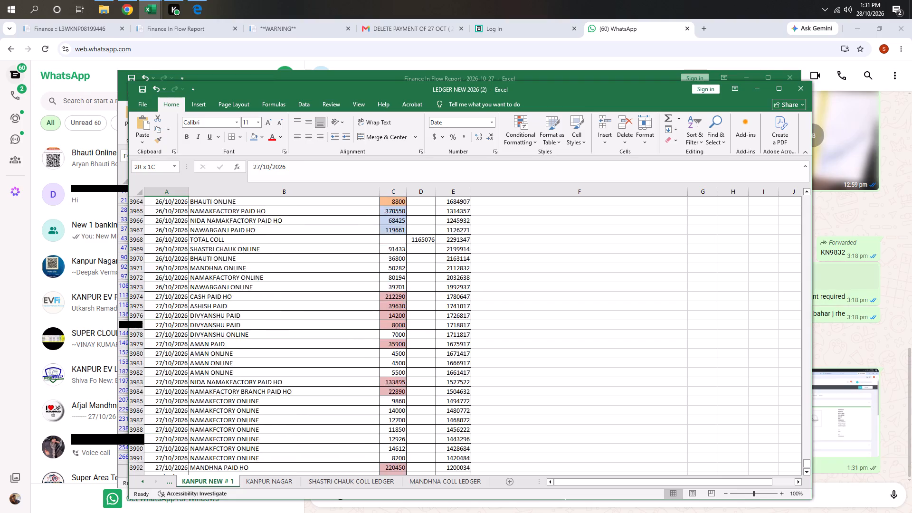
scroll(343, 377, "up", 4)
left_click(359, 320)
left_click_drag(237, 328, 237, 350)
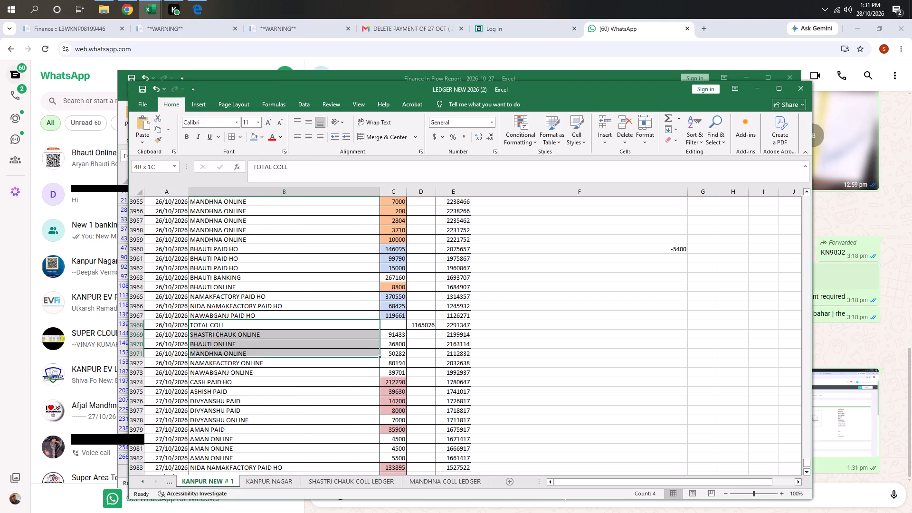
Copy the six 26/10/2026 labels from TOTAL COLL to NAWABGANJ ONLINE into column B directly below the last 27/10/2026 entry.
left_click_drag(237, 350, 238, 369)
key("ctrl+c")
scroll(238, 369, "down", 3)
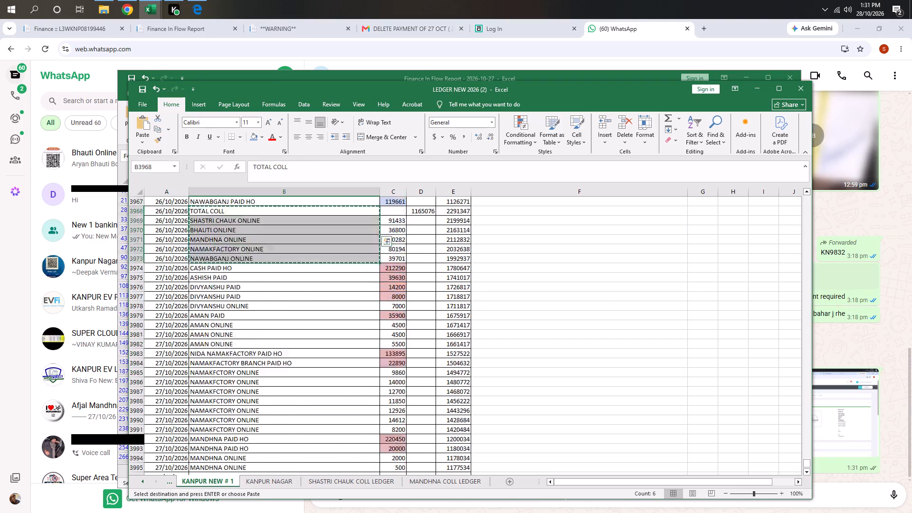
scroll(238, 369, "down", 10)
left_click(256, 308)
key("ctrl+v")
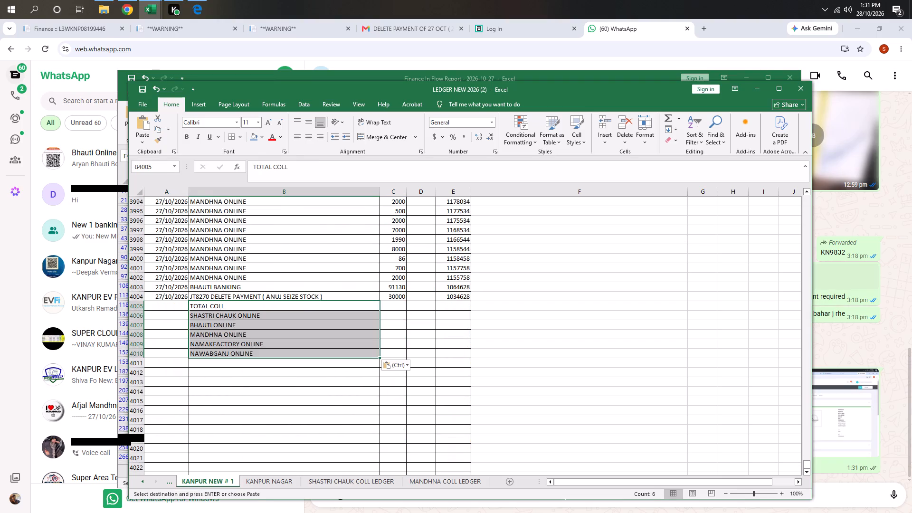
Fill the date 27/10/2026 down column A beside the six copied labels, through row 4010.
left_click(175, 306)
key("Up")
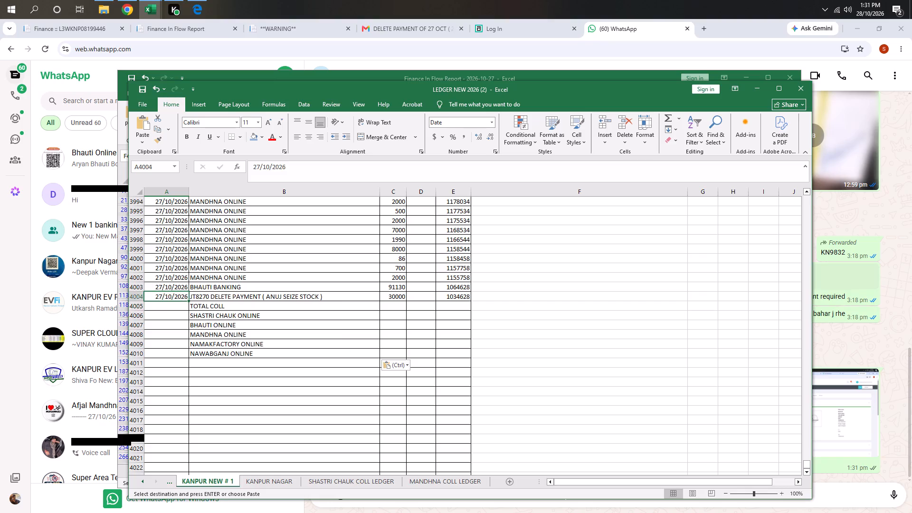
key("shift+Down")
key("shift+Down")
key("shift+Down")
key("shift+Down")
key("shift+Down")
key("shift+Down")
key("ctrl+d")
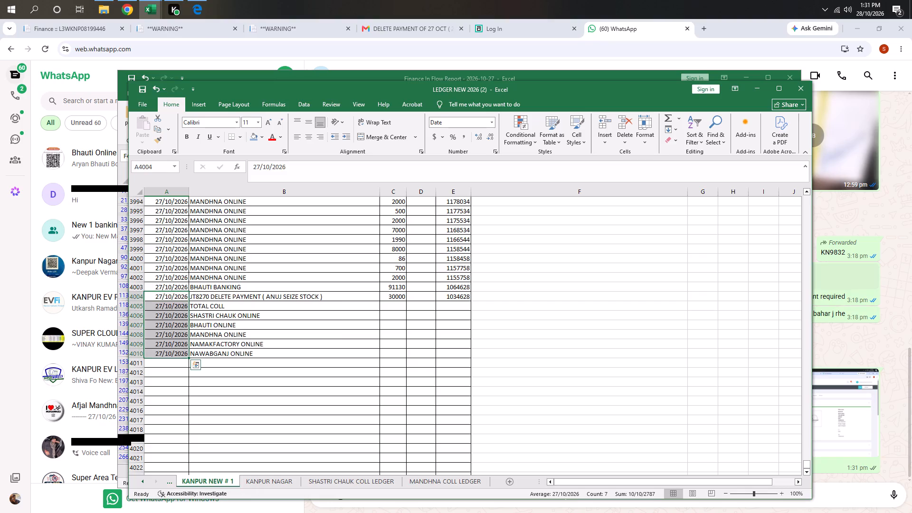
Enter 1313453 in column D of the new TOTAL COLL row for 27/10/2026.
key("Right")
key("Left")
key("Down")
key("Right")
key("Right")
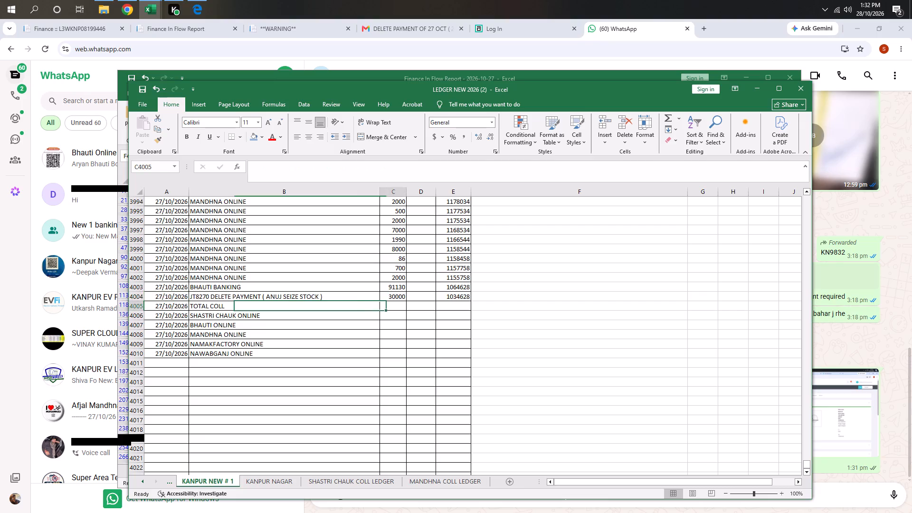
key("Right")
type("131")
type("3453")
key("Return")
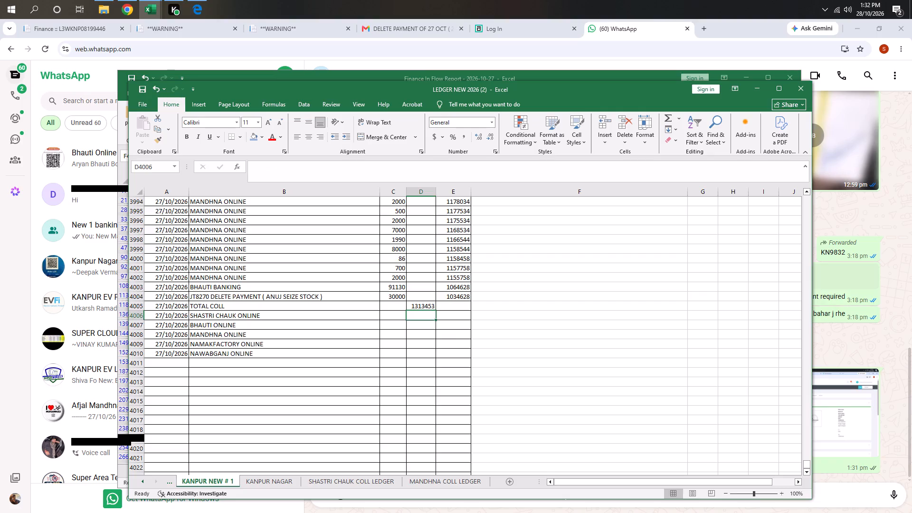
Enter the 27/10/2026 column C amounts 90686 for SHASTRI CHAUK ONLINE and 45902 for BHAUTI ONLINE.
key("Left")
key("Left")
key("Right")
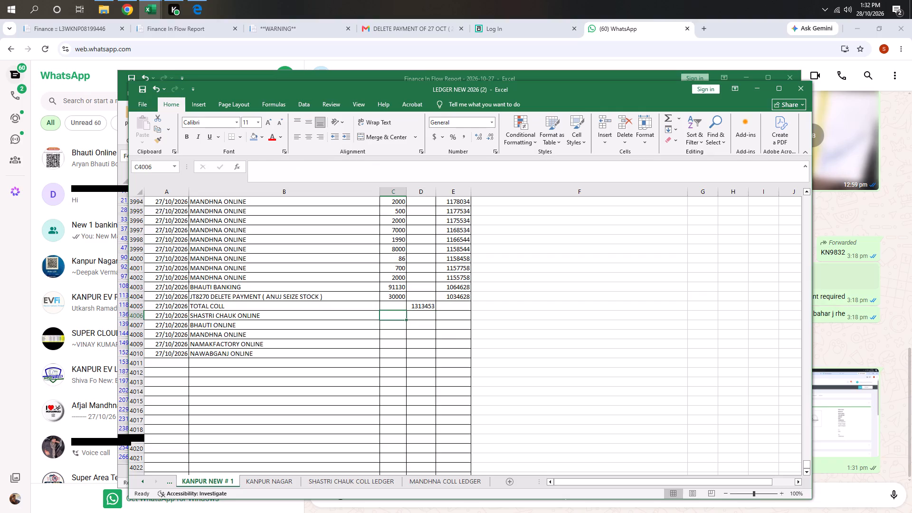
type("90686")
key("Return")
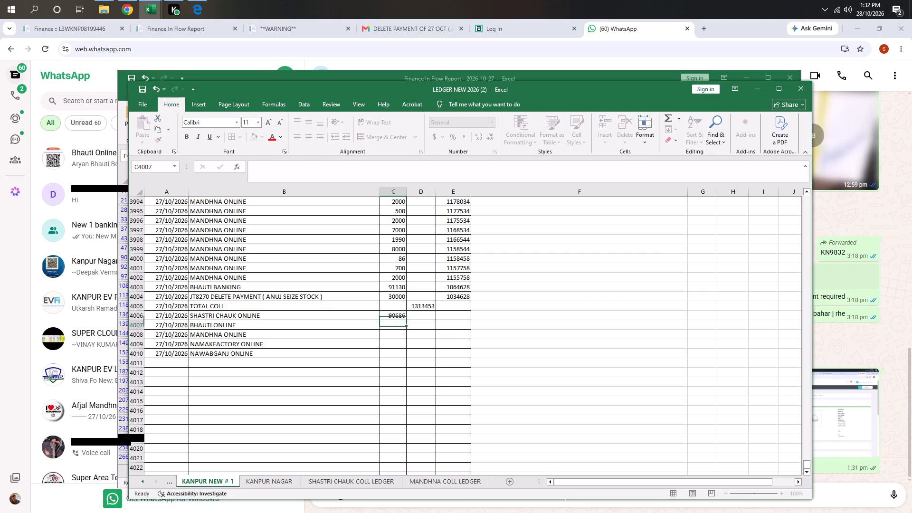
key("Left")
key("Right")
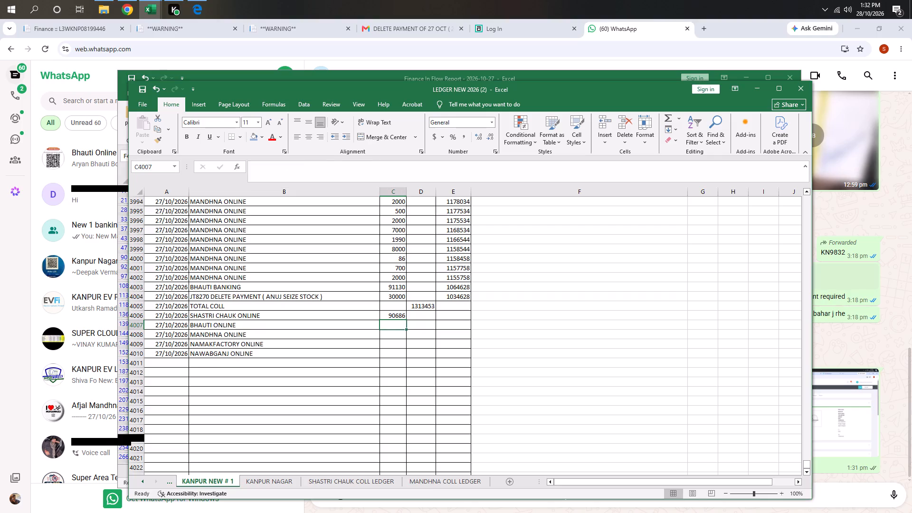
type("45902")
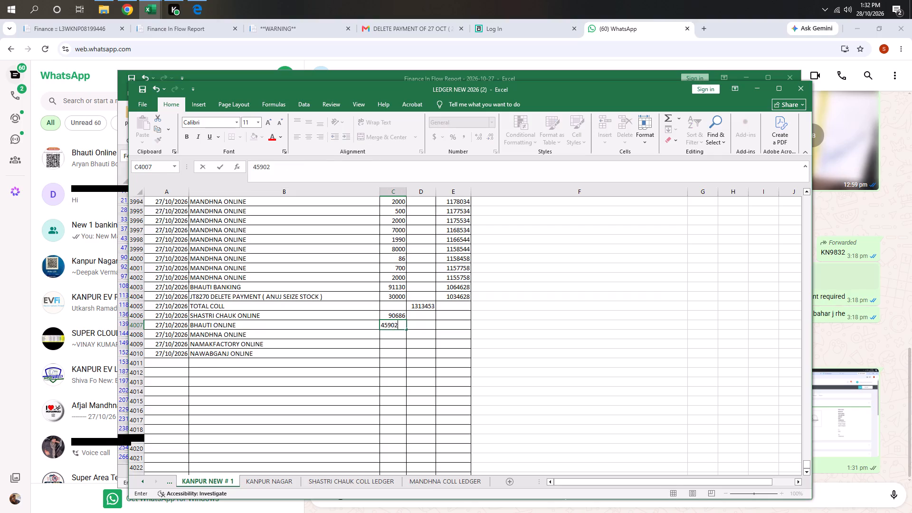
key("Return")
Enter the column C amounts 49191 for MANDHNA ONLINE, 90813 for NAMAKFACTORY ONLINE and 0 for NAWABGANJ ONLINE.
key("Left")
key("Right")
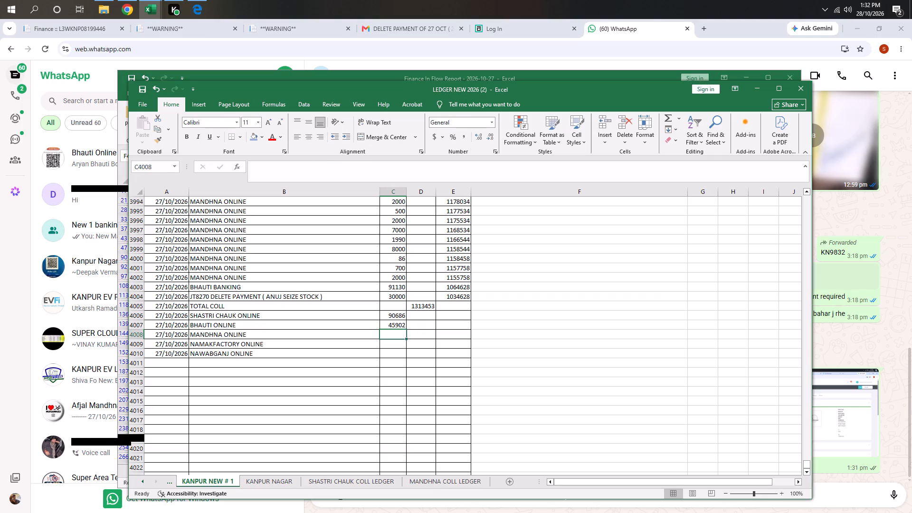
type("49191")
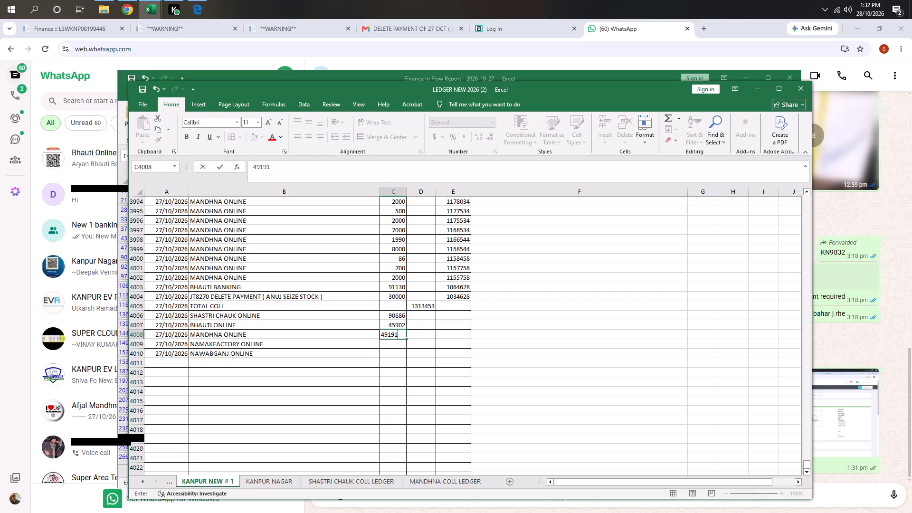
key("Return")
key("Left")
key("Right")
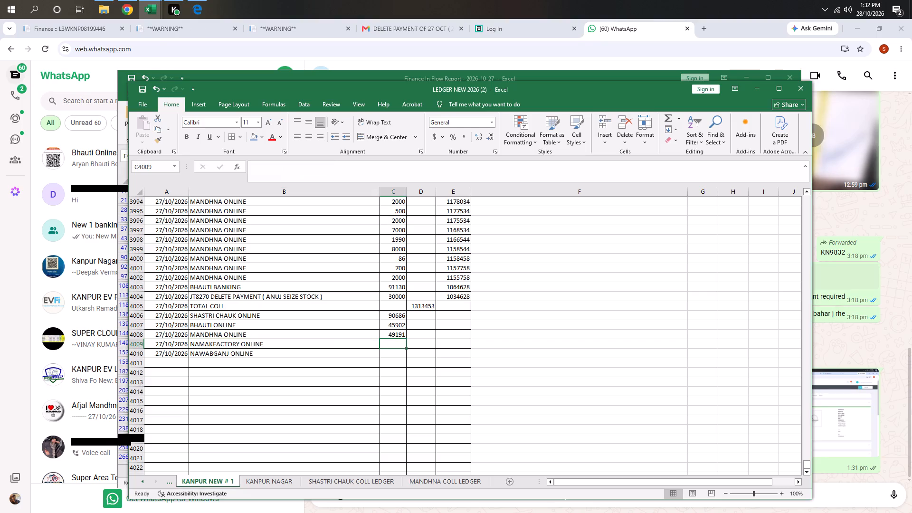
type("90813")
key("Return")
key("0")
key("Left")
Enter the date 28-10-26 in column A of the first empty row below NAWABGANJ ONLINE.
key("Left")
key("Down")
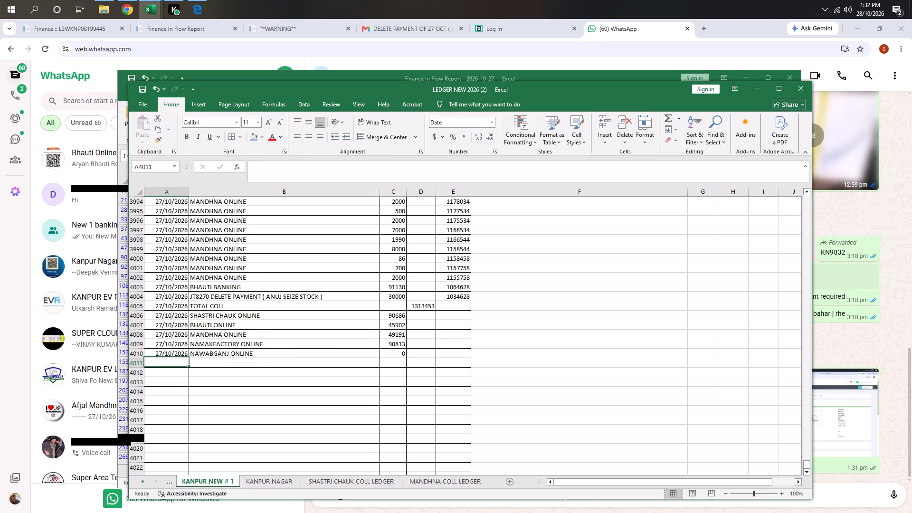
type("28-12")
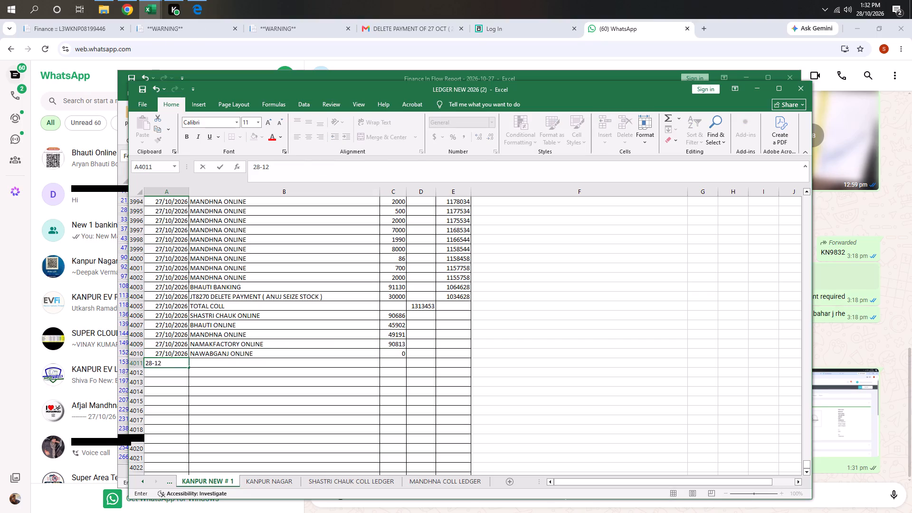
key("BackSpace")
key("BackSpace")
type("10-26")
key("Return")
Fill the 28/10/2026 date down column A from row 4011 through row 4036.
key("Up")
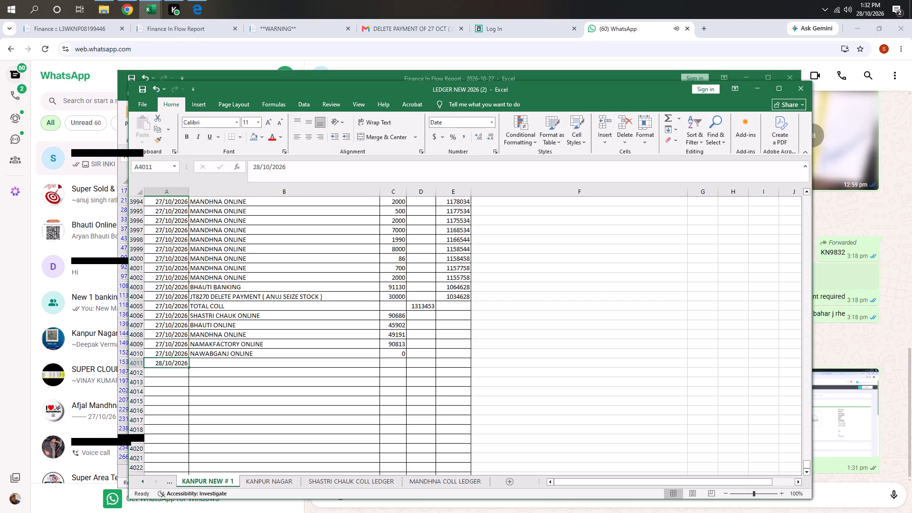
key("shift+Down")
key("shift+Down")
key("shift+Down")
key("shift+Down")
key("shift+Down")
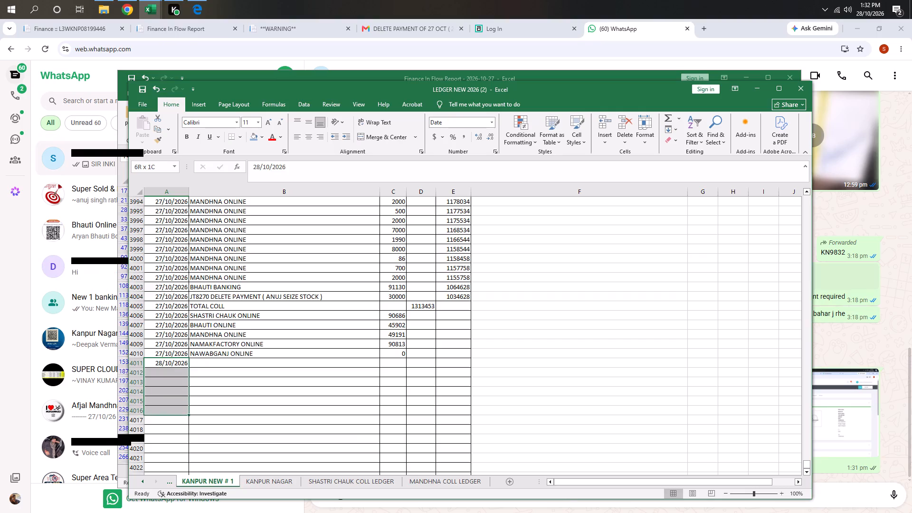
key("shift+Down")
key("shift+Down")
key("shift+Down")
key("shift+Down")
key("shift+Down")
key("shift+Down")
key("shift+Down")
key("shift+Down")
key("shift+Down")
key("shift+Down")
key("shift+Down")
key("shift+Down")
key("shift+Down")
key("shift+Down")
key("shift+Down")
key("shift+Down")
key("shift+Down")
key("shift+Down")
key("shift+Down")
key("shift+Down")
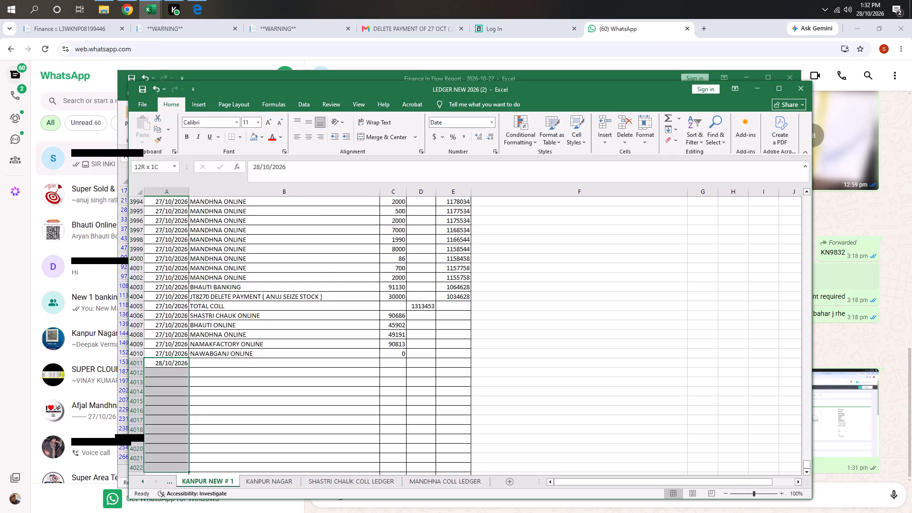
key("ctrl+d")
Record a CASH PAID HO entry of 249310 in column C on the first 28/10/2026 row.
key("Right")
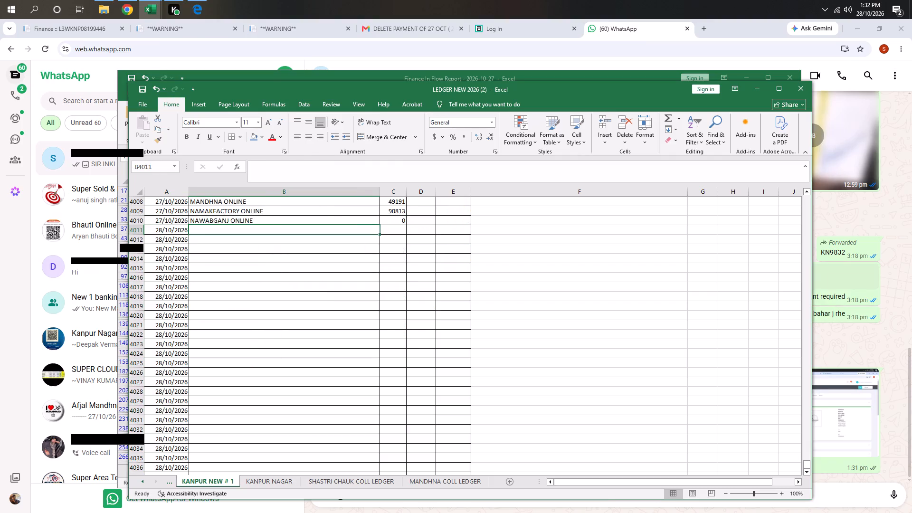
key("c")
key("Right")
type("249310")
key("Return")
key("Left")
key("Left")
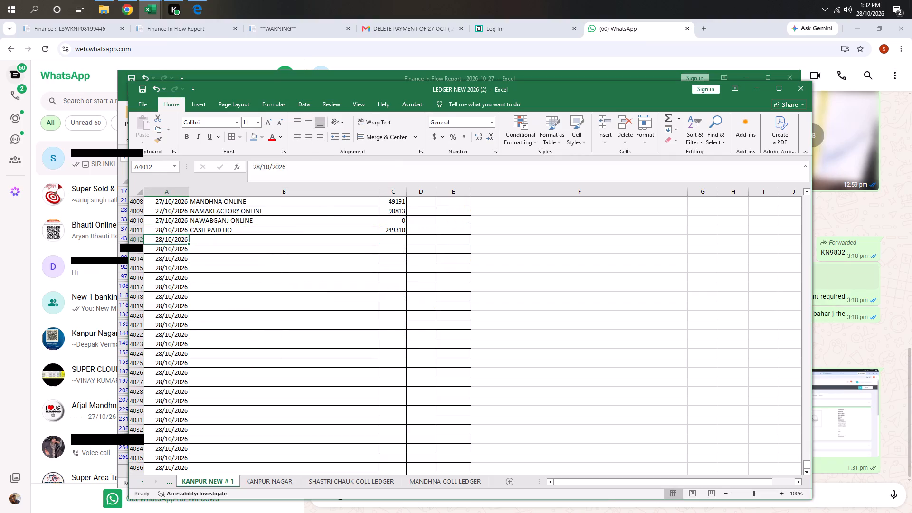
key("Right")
Look through the recent chats in the WhatsApp chat list.
scroll(100, 327, "up", 5)
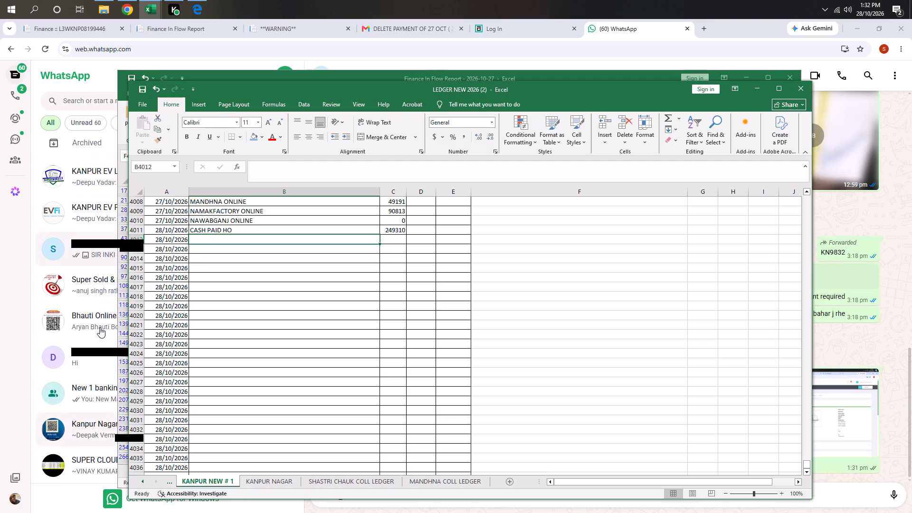
Record a SUMANT PAID entry of 35600 in column C on the 28/10/2026 row below CASH PAID HO.
scroll(94, 214, "up", 2)
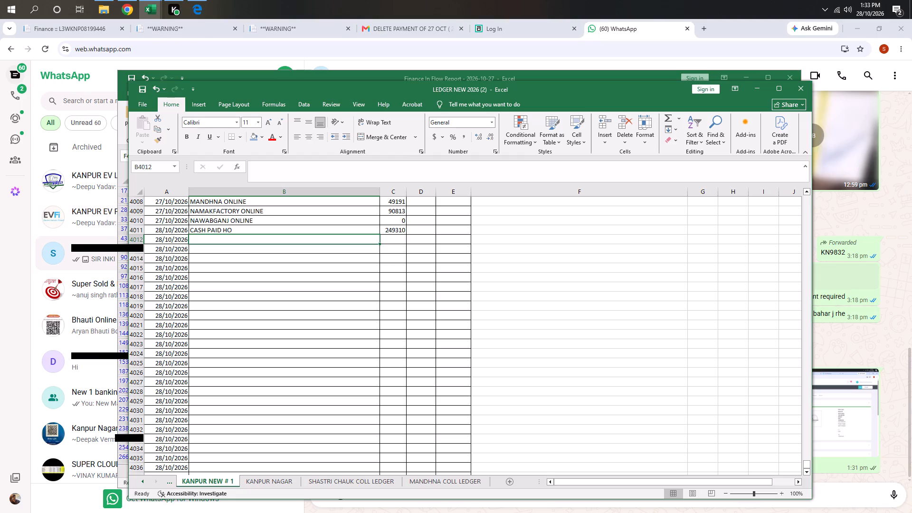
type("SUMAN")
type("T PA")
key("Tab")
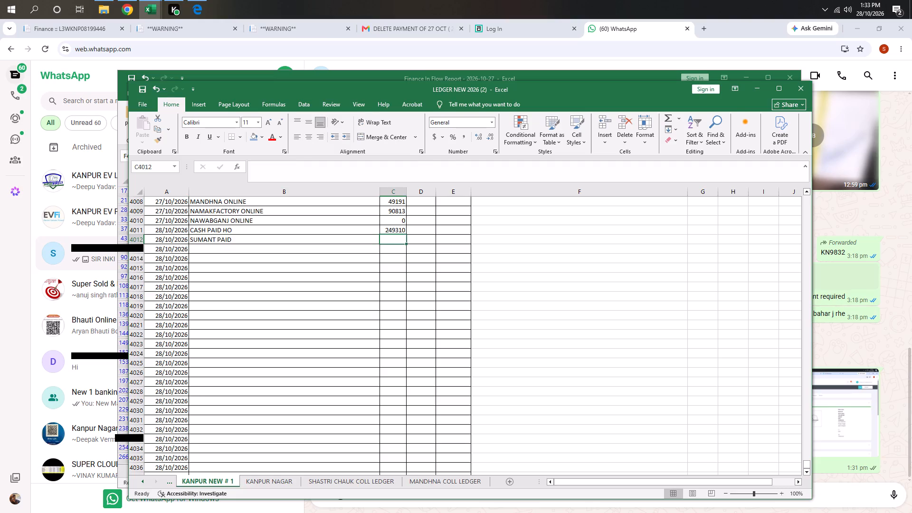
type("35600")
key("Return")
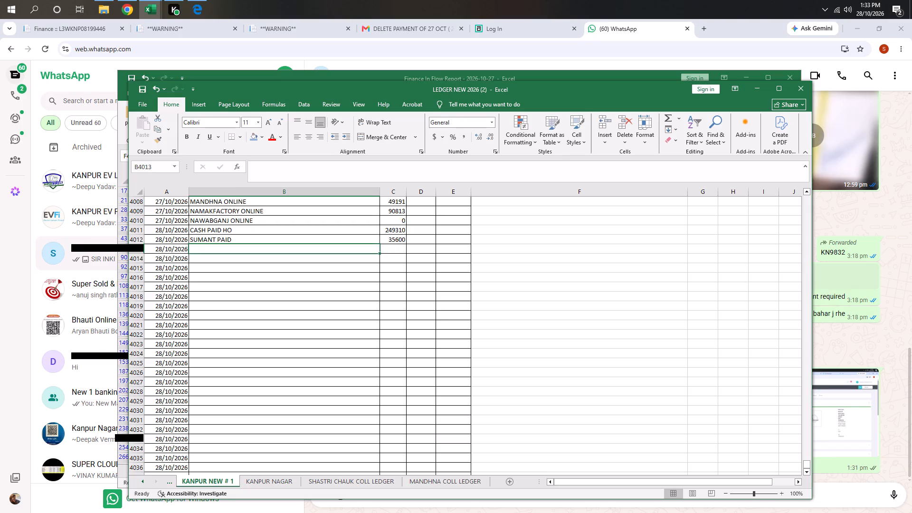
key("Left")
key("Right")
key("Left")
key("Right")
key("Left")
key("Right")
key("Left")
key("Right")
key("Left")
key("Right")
Start another SUMANT entry in column B of the 28/10/2026 row below SUMANT PAID.
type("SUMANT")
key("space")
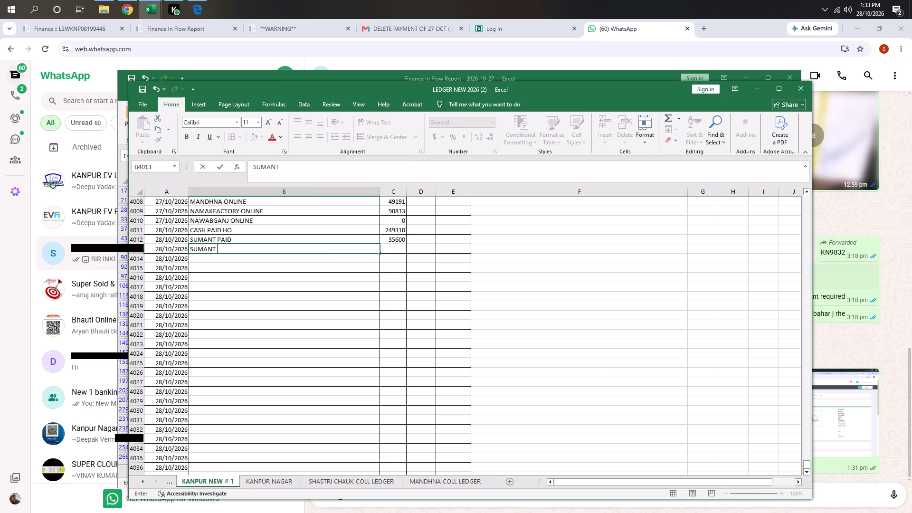
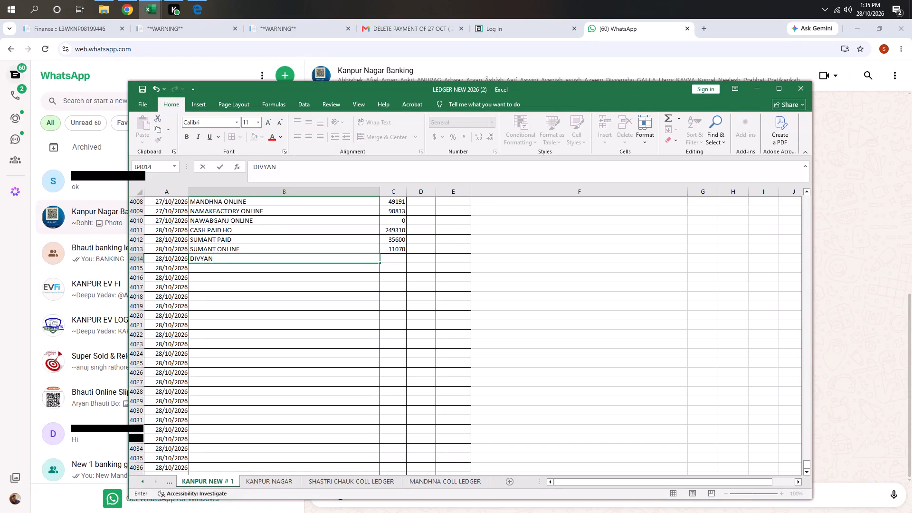
Complete the DIVYANSHU PAID entry in row 4014 with an amount of 40510 in column C.
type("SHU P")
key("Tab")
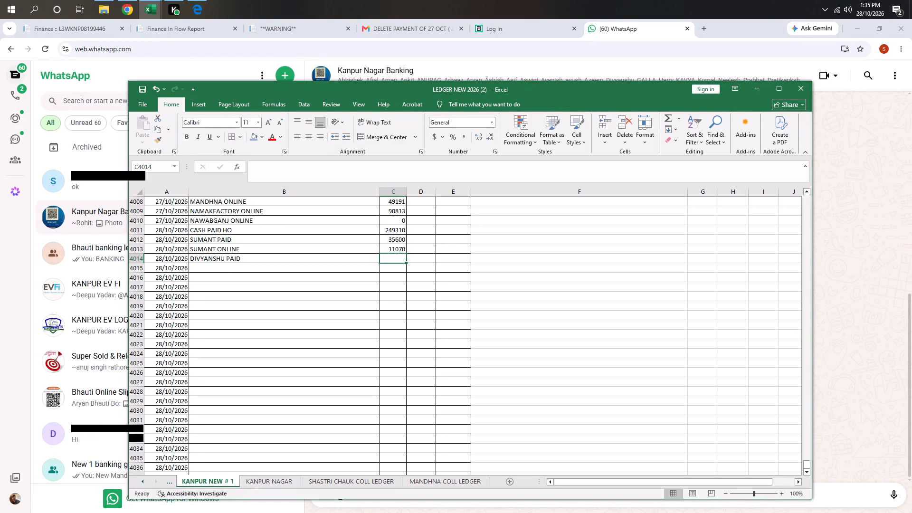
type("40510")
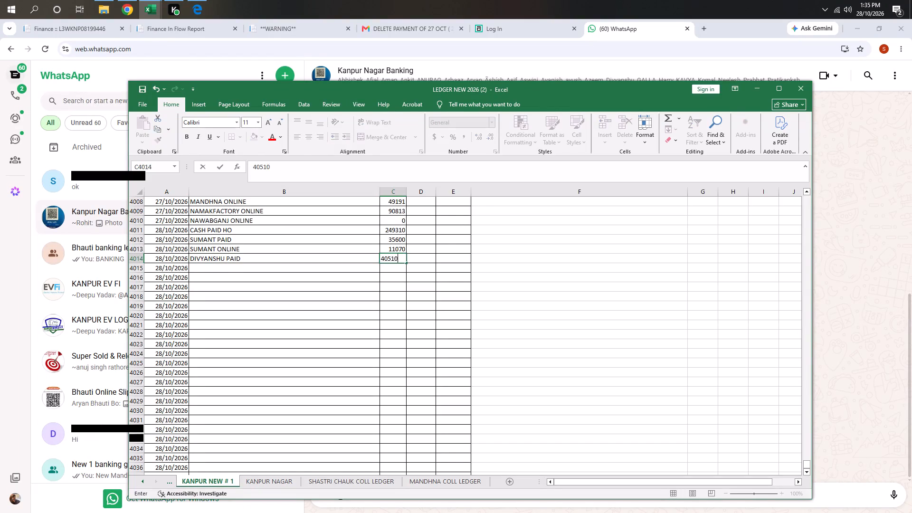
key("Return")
Enter DIVYANSHU ONLINE in column B of row 4015, the row below DIVYANSHU PAID.
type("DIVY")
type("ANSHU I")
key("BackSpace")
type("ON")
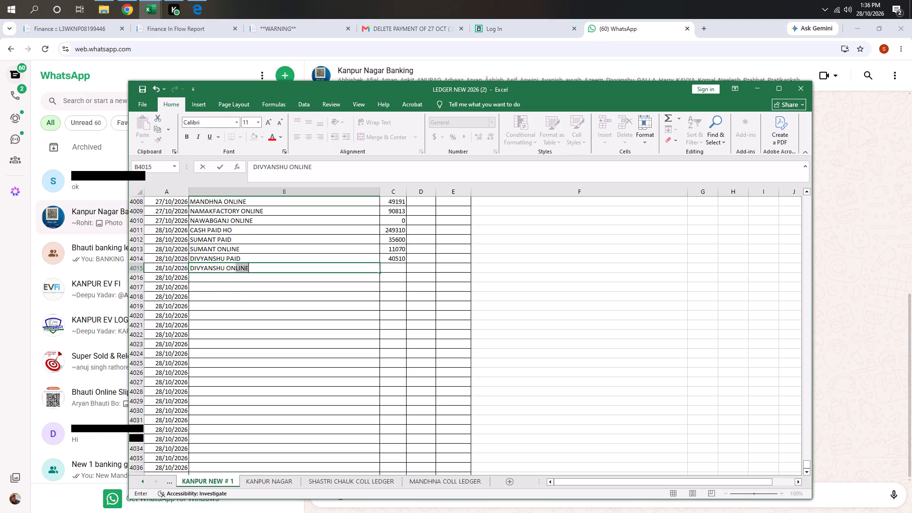
Clear the DIVYANSHU ONLINE description from column B of row 4015.
scroll(271, 252, "up", 14)
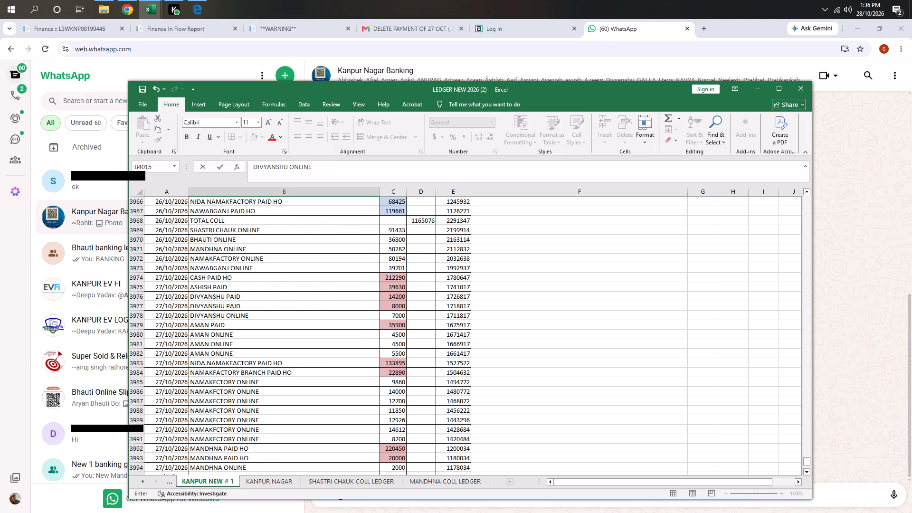
scroll(271, 321, "down", 10)
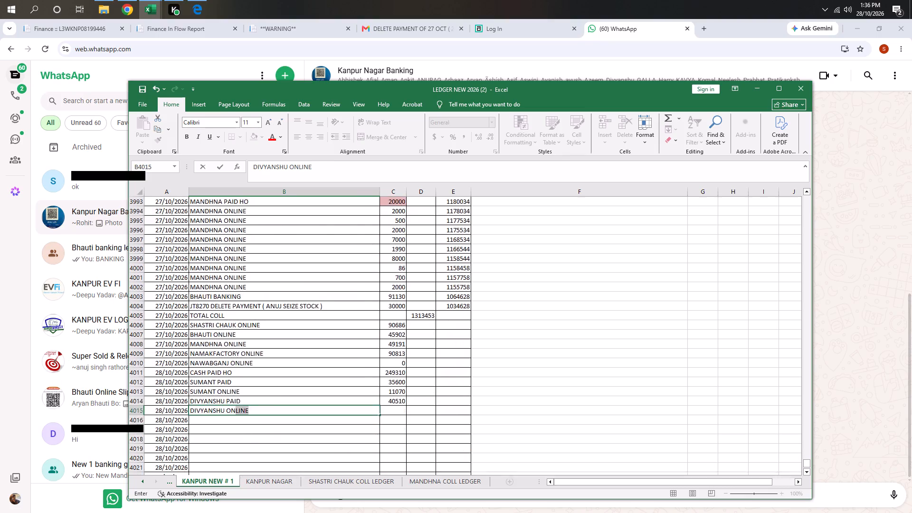
scroll(313, 339, "down", 1)
left_click(276, 371)
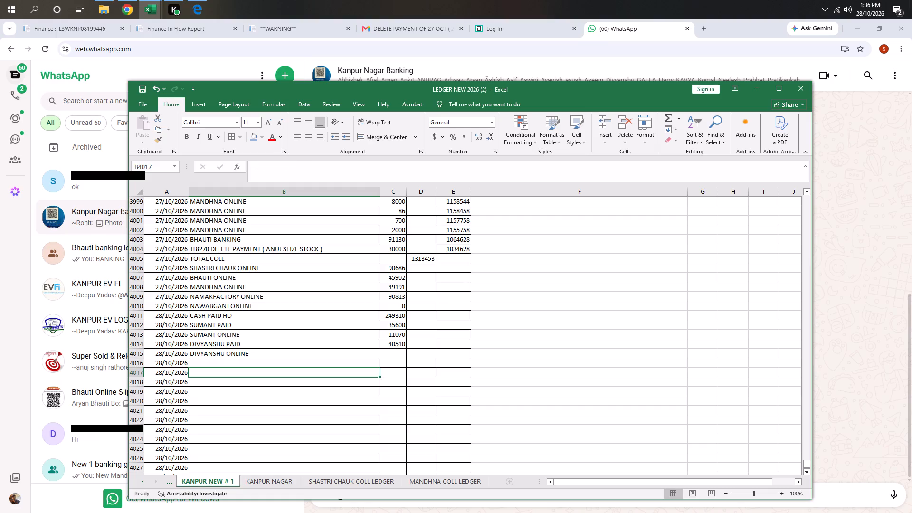
left_click(262, 357)
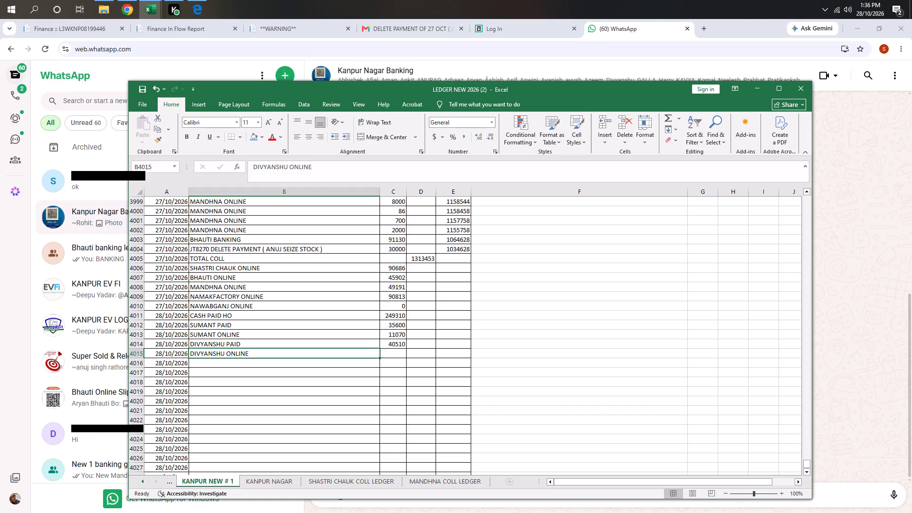
left_click(252, 366)
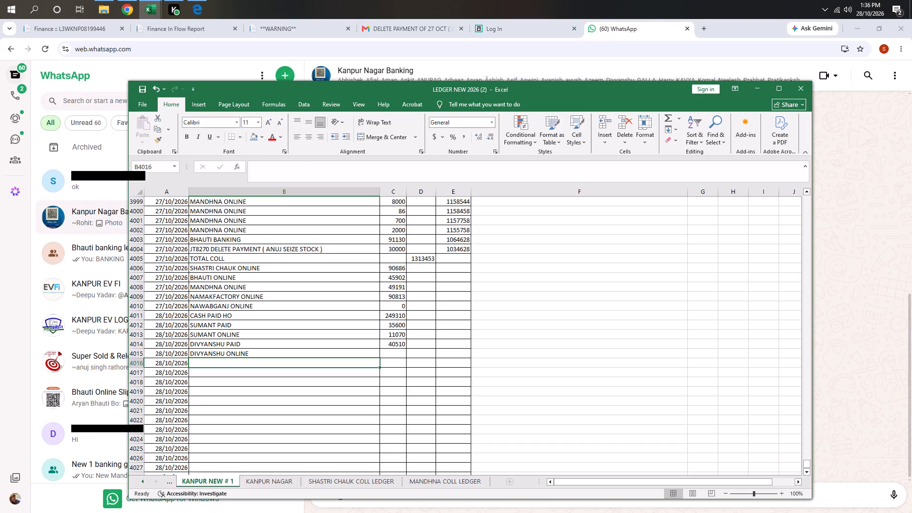
left_click_drag(266, 353, 294, 354)
key("Delete")
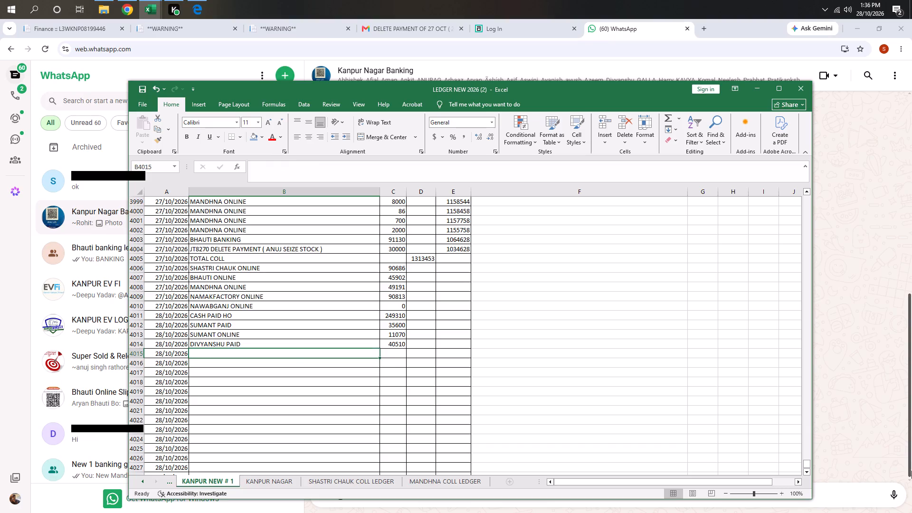
Record AMAN PAID 31470 on row 4015 and AMAN ONLINE 9000 on row 4016, with the amounts in column C.
left_click(206, 370)
left_click(236, 352)
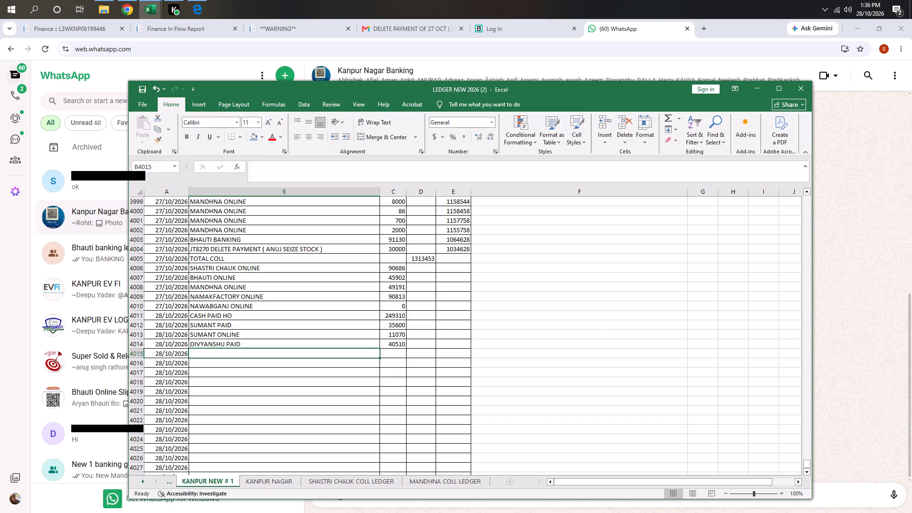
type("AMAN PAI")
key("Tab")
type("31470")
key("Return")
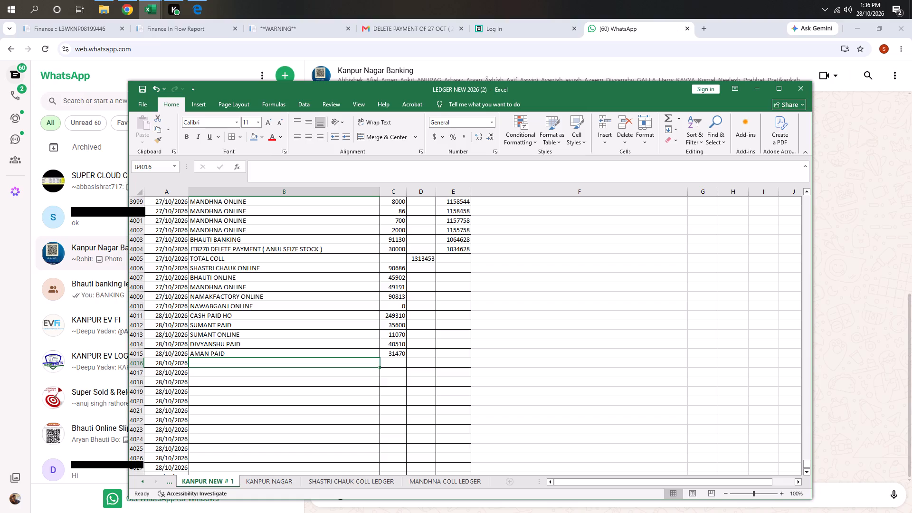
type("AMAN O")
key("Tab")
type("9000")
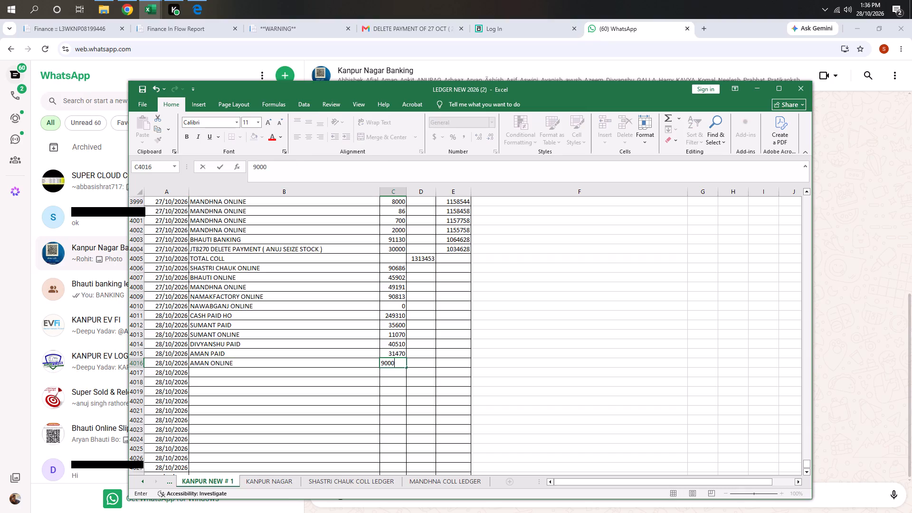
key("Return")
Check the sum of the AMAN PAID and AMAN ONLINE amounts in column C.
key("Up")
key("Right")
key("Up")
key("shift+Down")
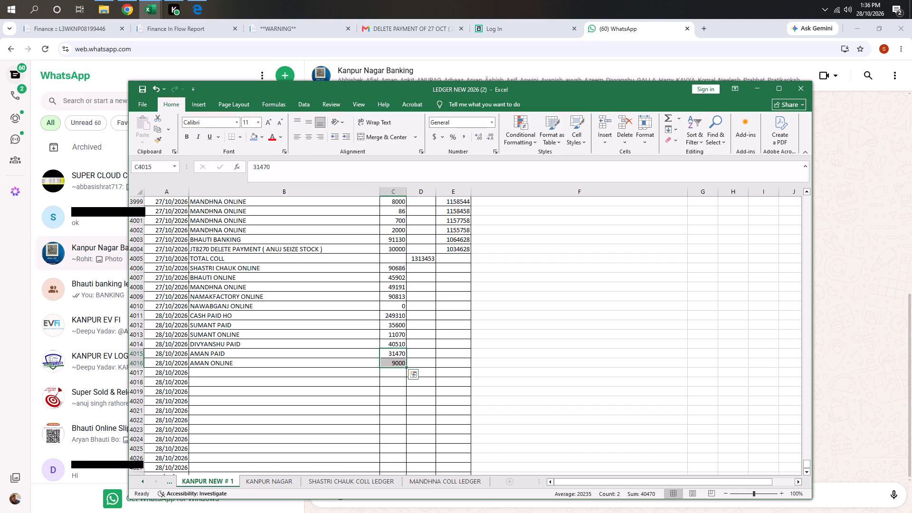
Start an ASHISH PAID entry in column B of row 4017.
left_click_drag(609, 91, 608, 86)
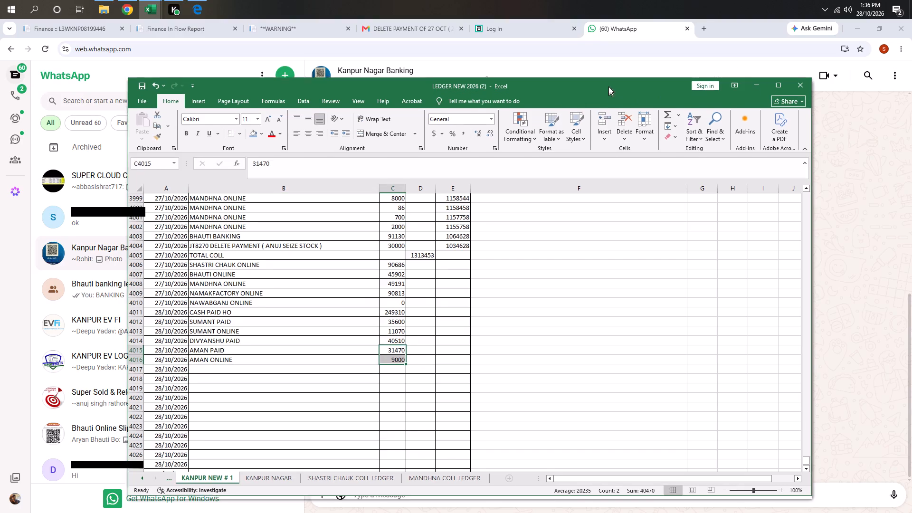
left_click_drag(608, 86, 611, 65)
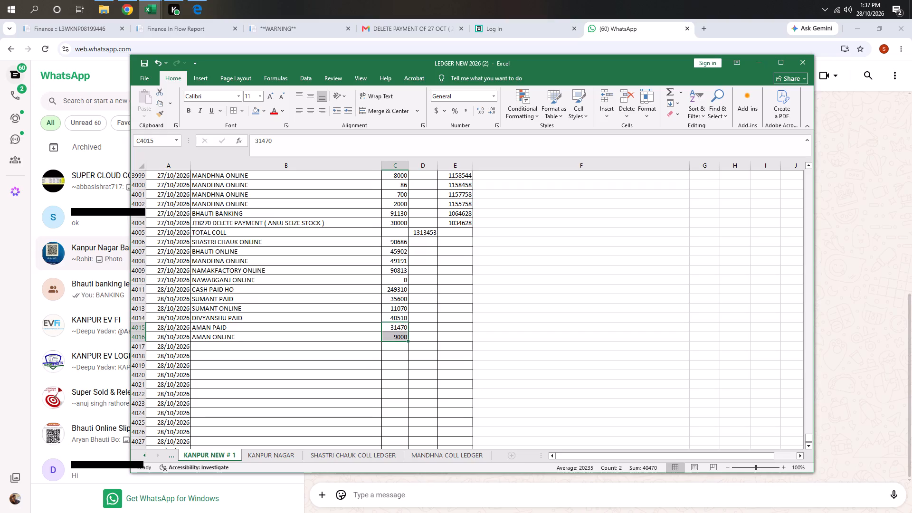
left_click(229, 348)
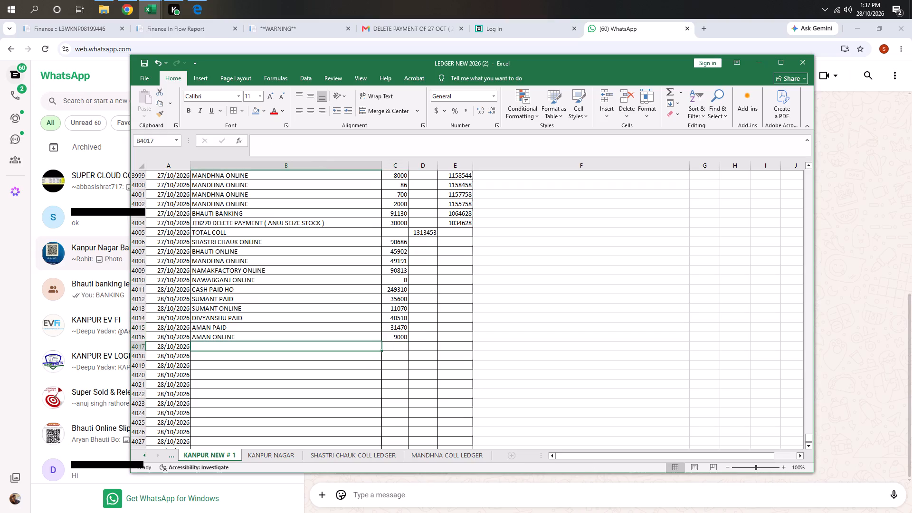
type("AS")
key("Tab")
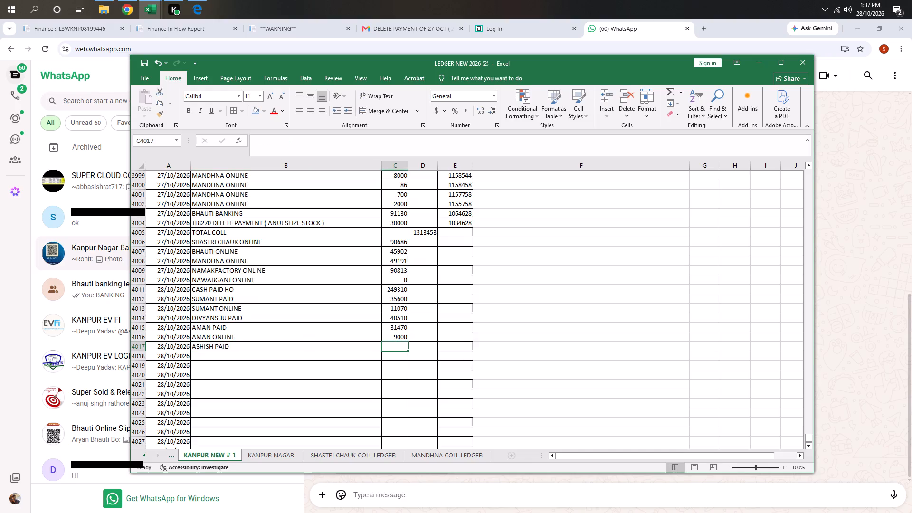
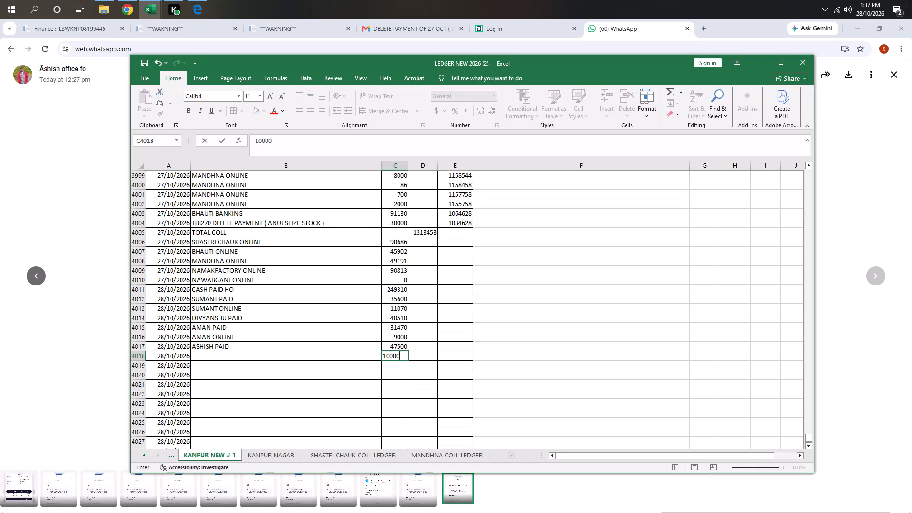
Enter the amounts 10000 on row 4018 and 15000 on row 4019 in column C, below the ASHISH PAID amount.
key("Return")
type("15000")
key("Return")
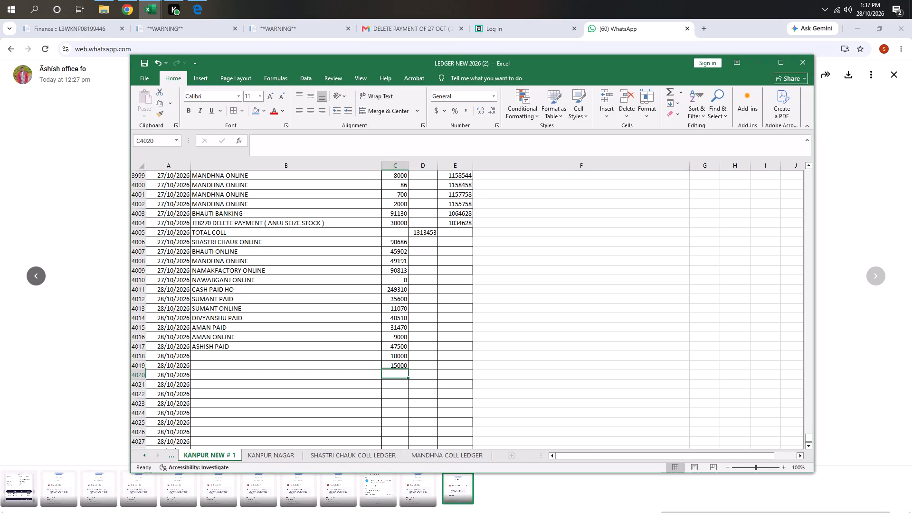
Check the sum of the ASHISH PAID amount and the two amounts below it in column C, rows 4017 to 4019.
key("Up")
key("Up")
key("Up")
key("shift+Down")
key("shift+Down")
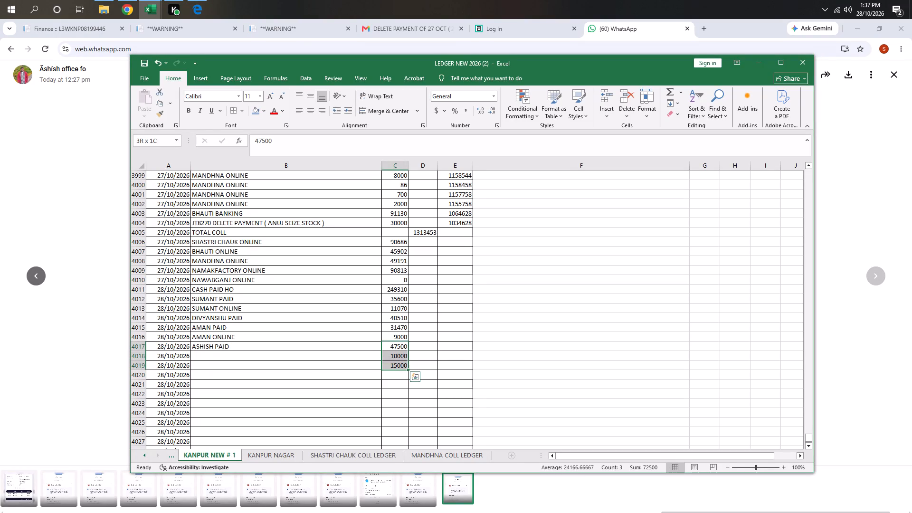
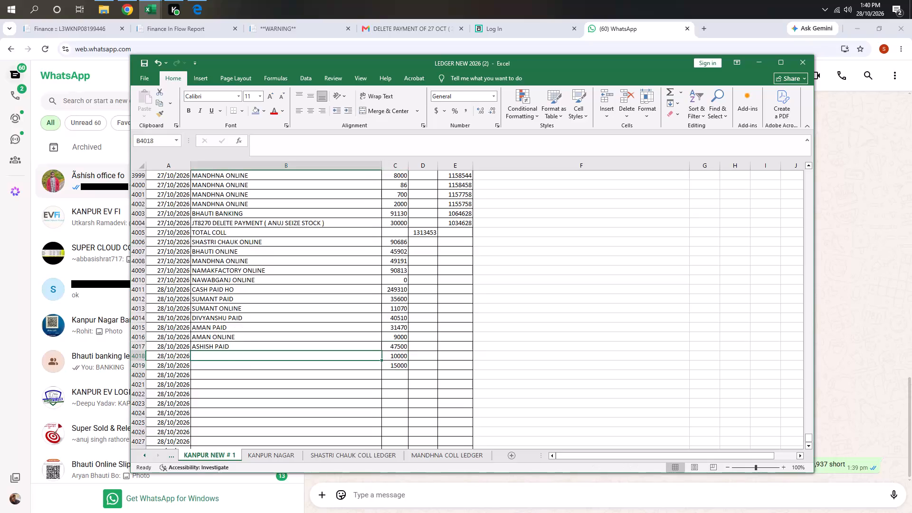
Label the 10000 and 15000 entries on rows 4018 and 4019 as ASHISH ONLINE in column B.
type("ASHI")
type("SH O")
key("Tab")
key("Left")
key("shift+Down")
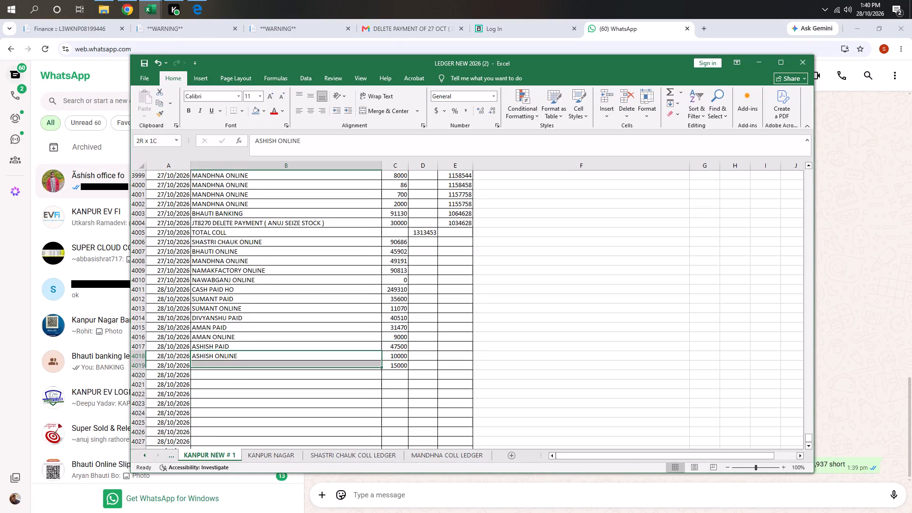
key("ctrl+d")
key("Down")
key("Down")
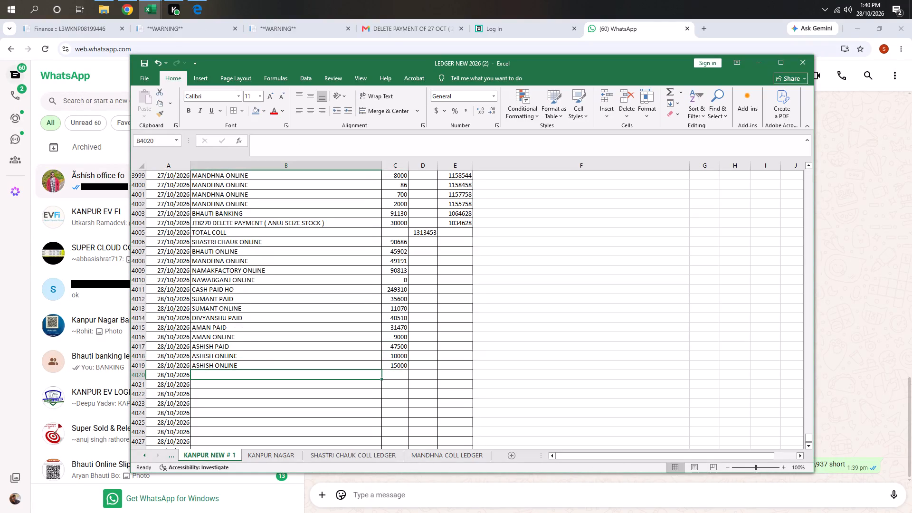
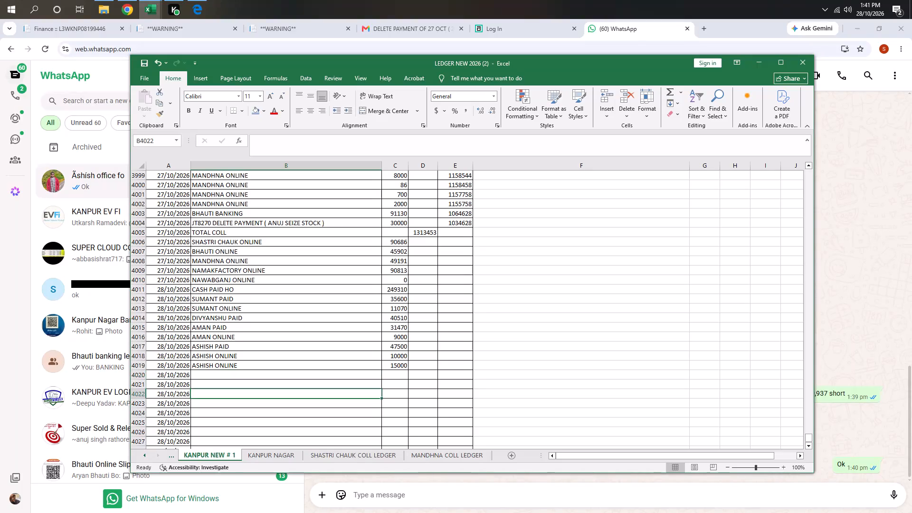
Record a NAMAKFACTORY PAID HO entry of 2500 on row 4020 of the KANPUR NEW ledger.
left_click(263, 377)
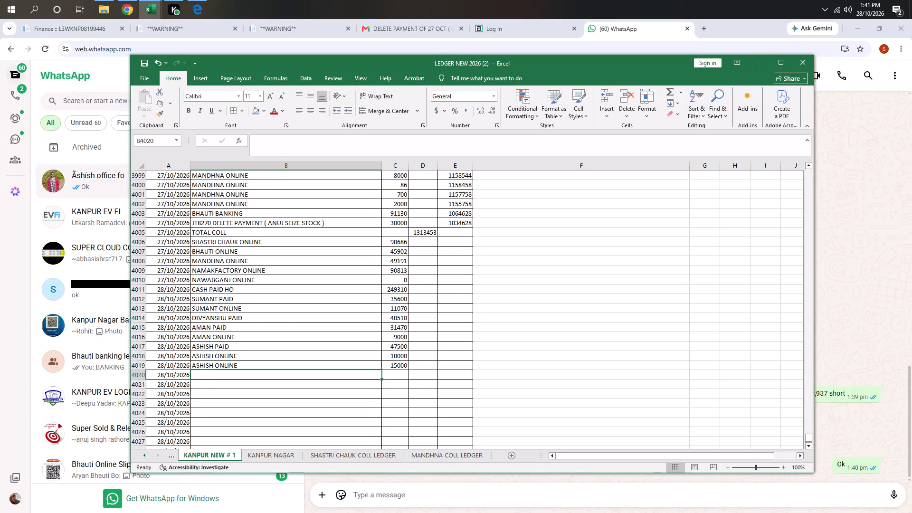
left_click(225, 390)
left_click(230, 378)
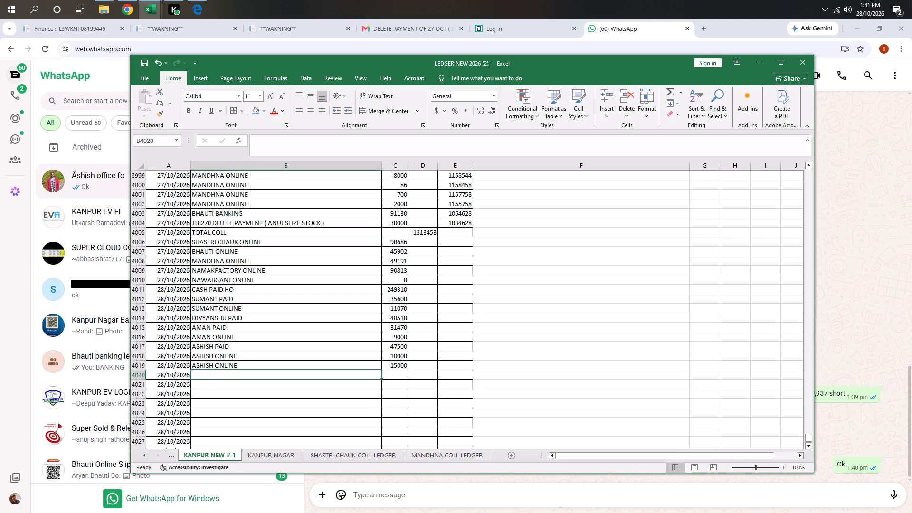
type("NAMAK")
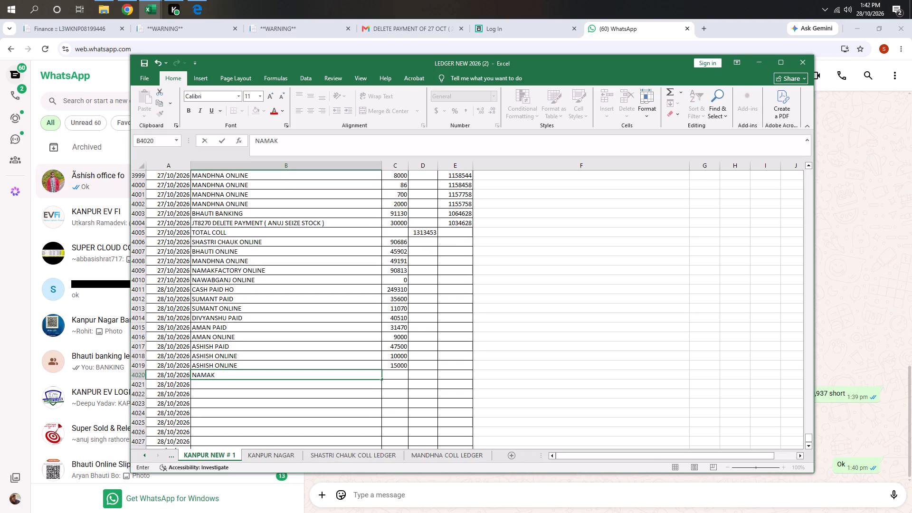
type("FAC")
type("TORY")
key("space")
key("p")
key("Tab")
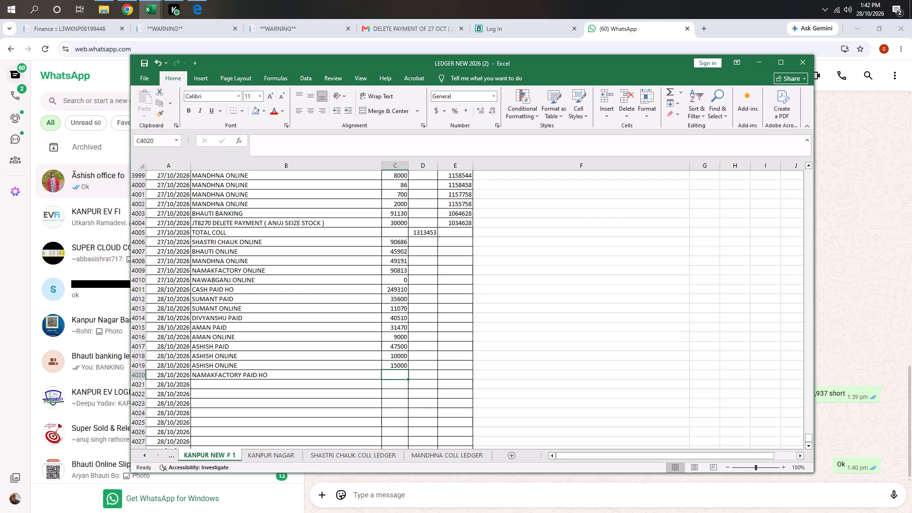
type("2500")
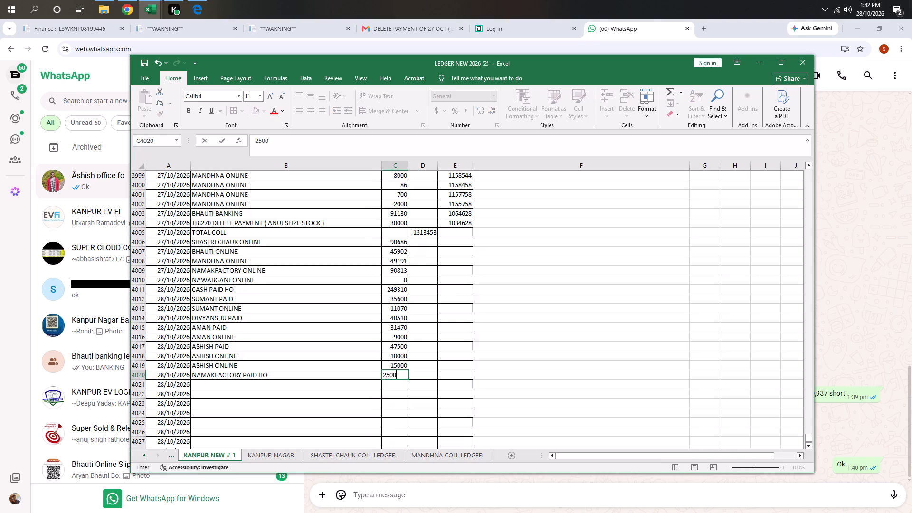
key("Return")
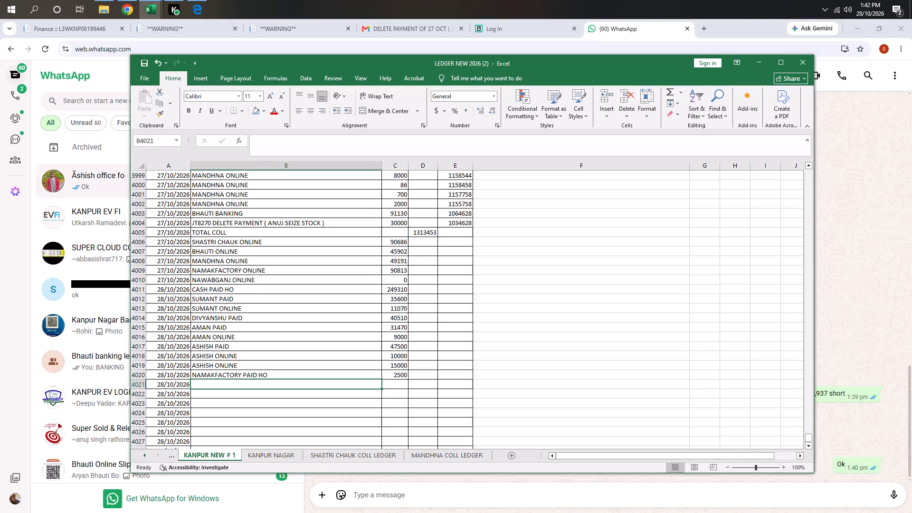
Enter the amount 105906 in column C of row 4021 and select that row's empty description cell.
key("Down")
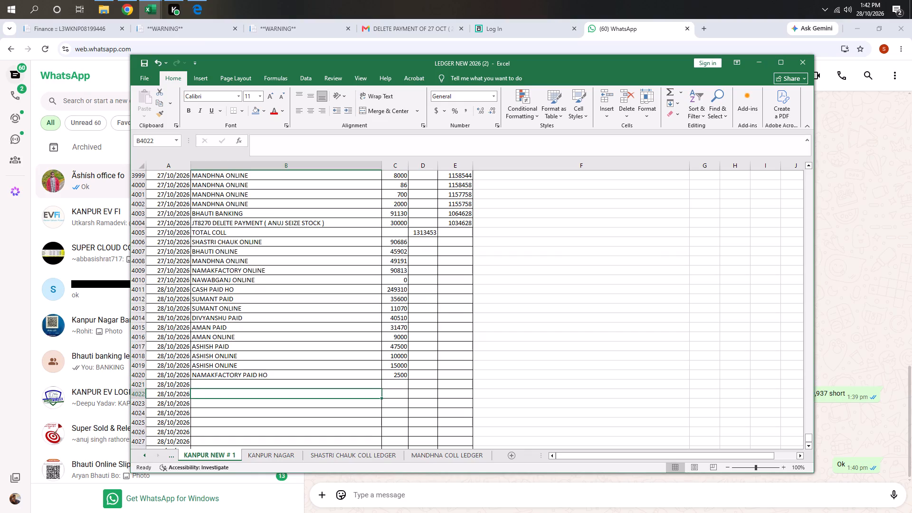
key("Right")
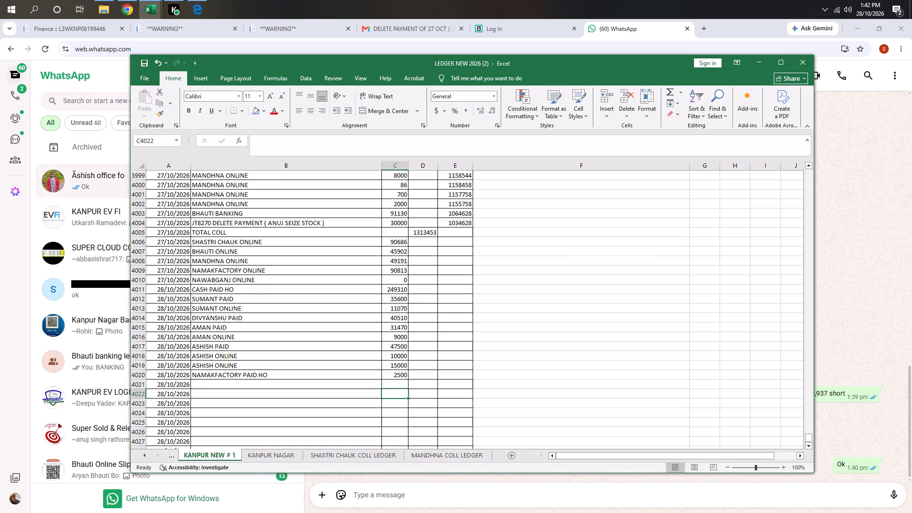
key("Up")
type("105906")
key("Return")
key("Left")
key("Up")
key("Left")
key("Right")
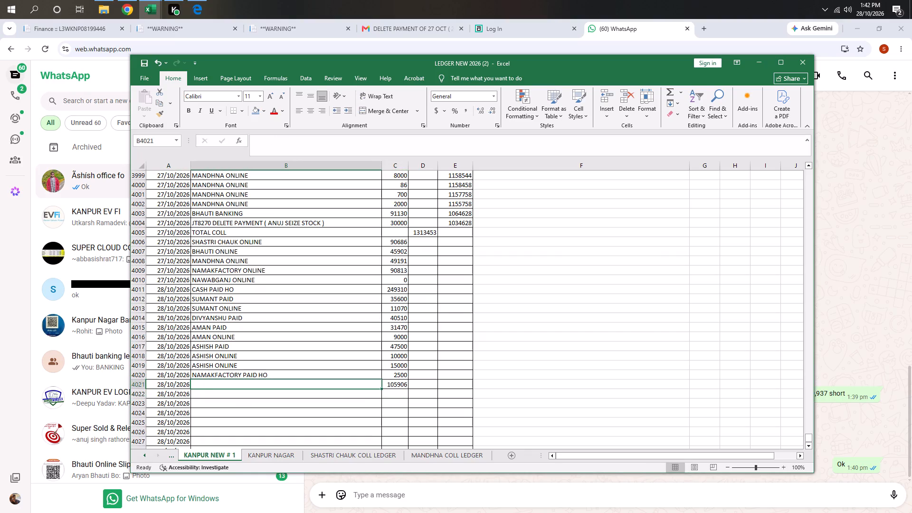
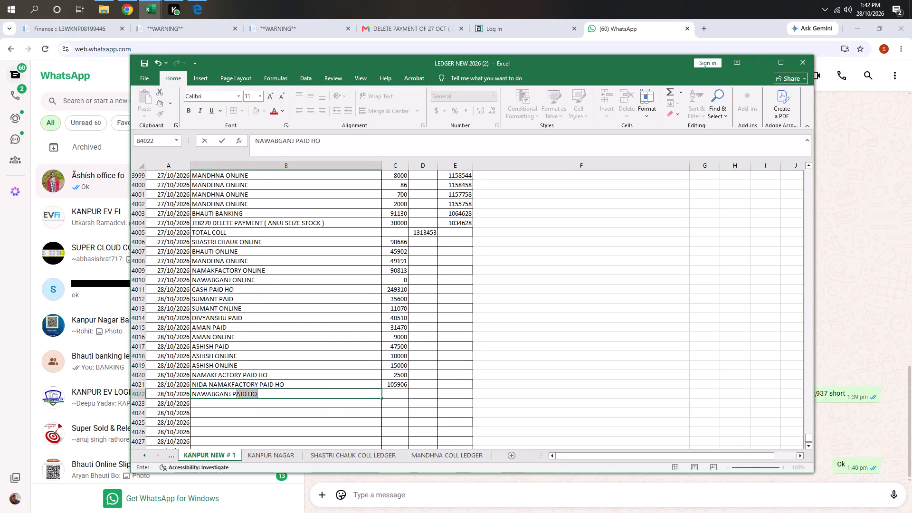
Enter the amount 25800 for the NAWABGANJ PAID HO entry on row 4022 of the KANPUR NEW ledger.
type("25800")
key("Return")
Switch to the 2026-10-27 Finance In Flow Report workbook and clear all filters on its data.
key("alt+Tab")
key("alt+Tab")
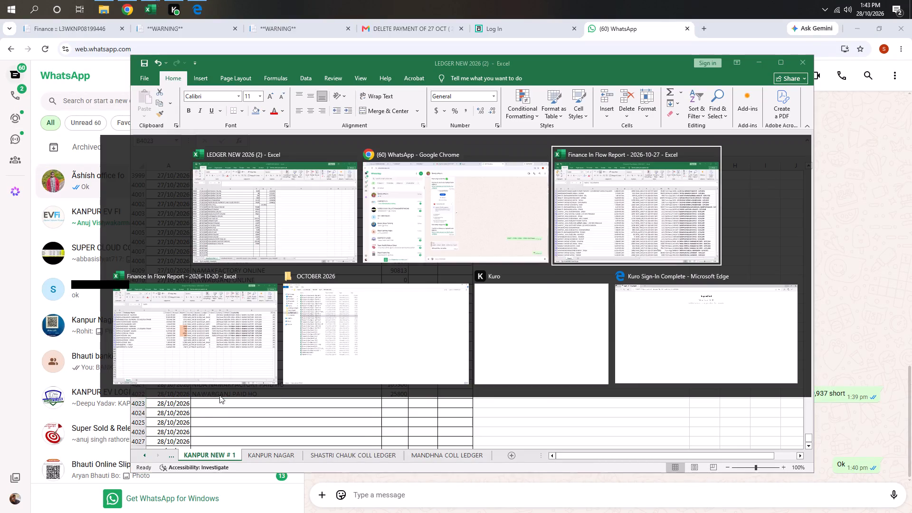
key("ctrl+a")
type("DFS")
Deselect every creator in the filter of the report's Created By column.
key("ctrl+Up")
key("Right")
key("Right")
key("Right")
key("Right")
key("Right")
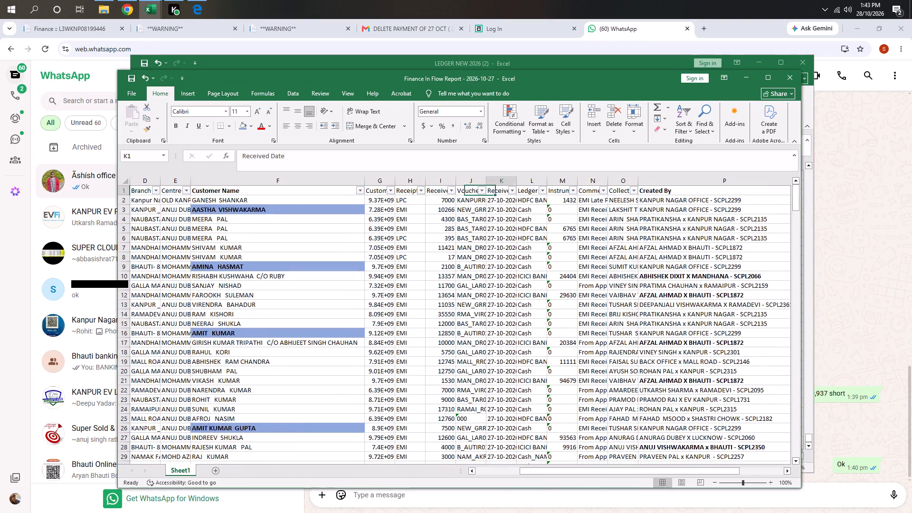
key("Right")
key("Right")
key("Right")
key("Right")
key("Right")
key("alt+Down")
key("Down")
key("Down")
key("Down")
key("Down")
key("Down")
key("Down")
key("Down")
key("Down")
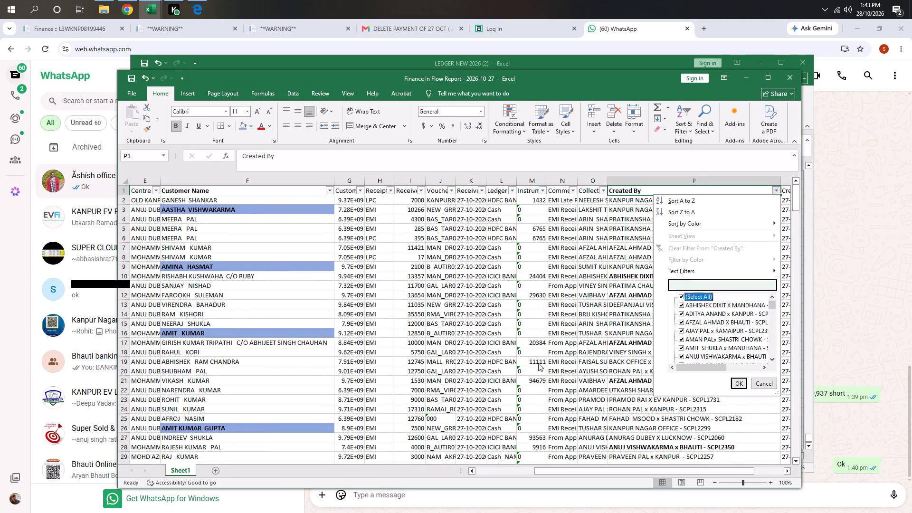
key("Down")
key("space")
key("Down")
key("Down")
key("Down")
key("Down")
key("Down")
key("Down")
key("Down")
key("Down")
key("Down")
key("Down")
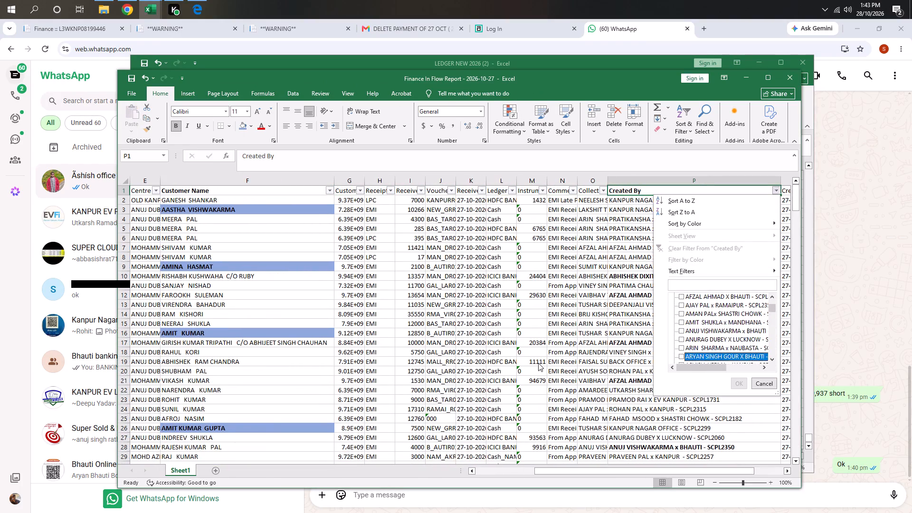
key("Down")
key("Down")
key("Down")
key("Down")
key("Down")
key("Down")
key("Down")
key("Up")
key("space")
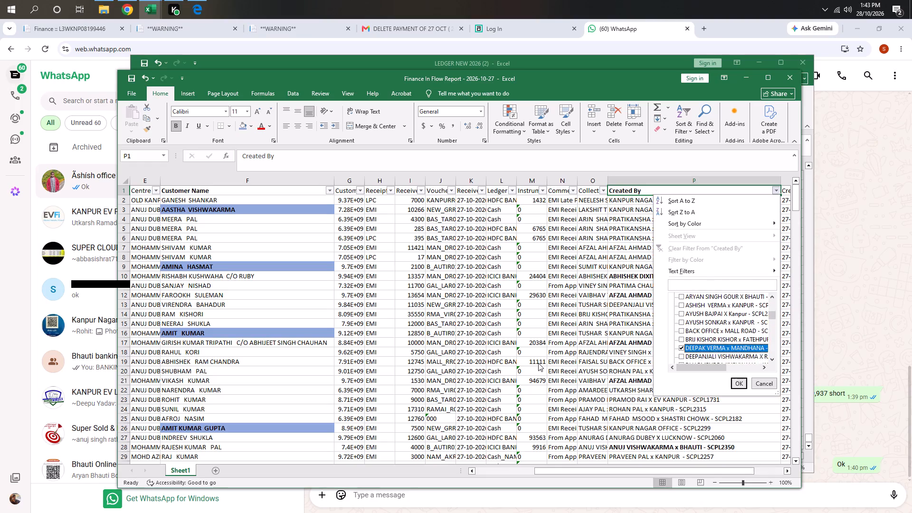
Locate Nida's NAMAK FACTORY entry in the Created By filter list.
key("Down")
key("Down")
key("Down")
key("Down")
key("Down")
key("Down")
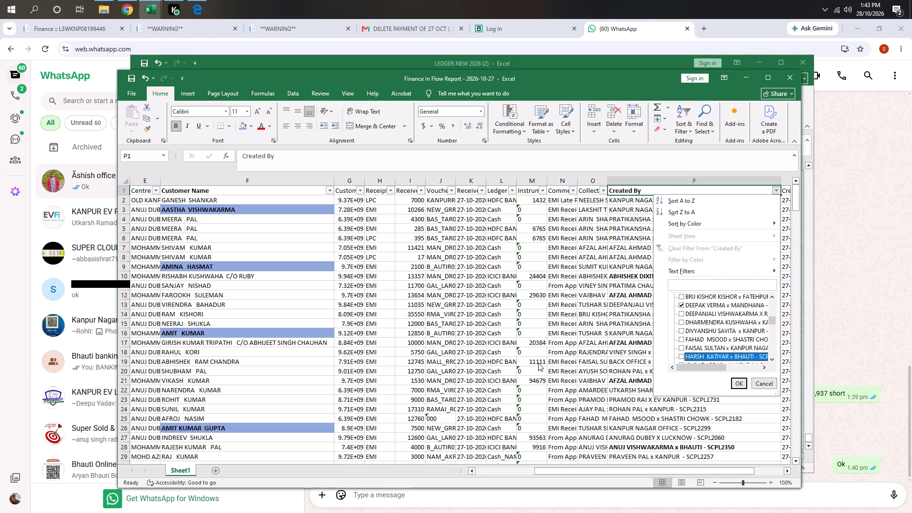
key("Down")
key("Down")
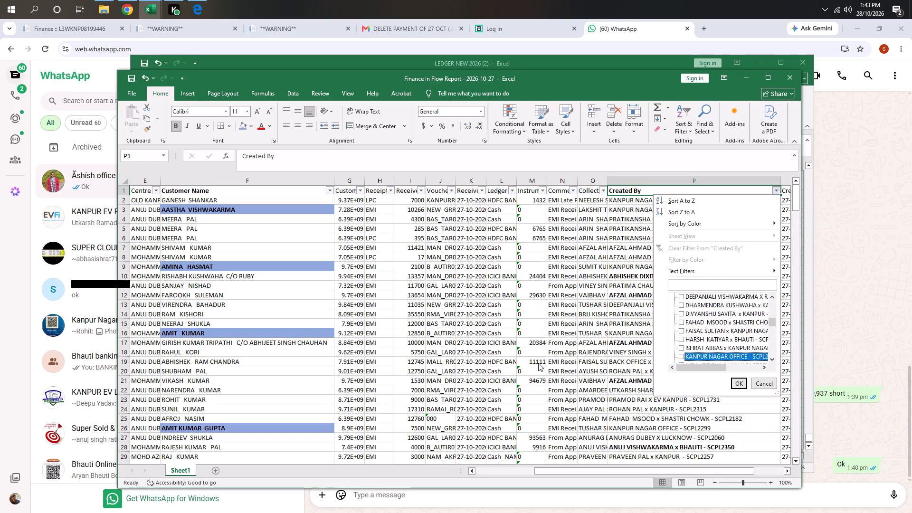
key("Down")
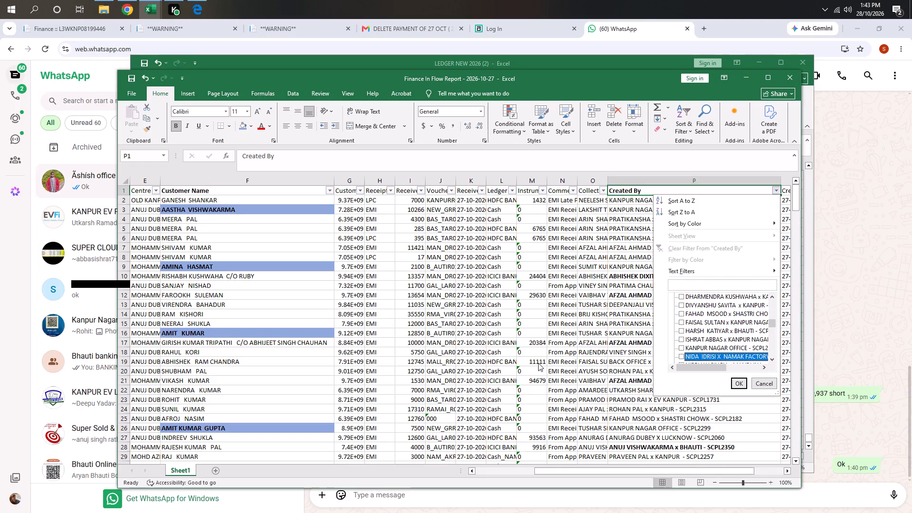
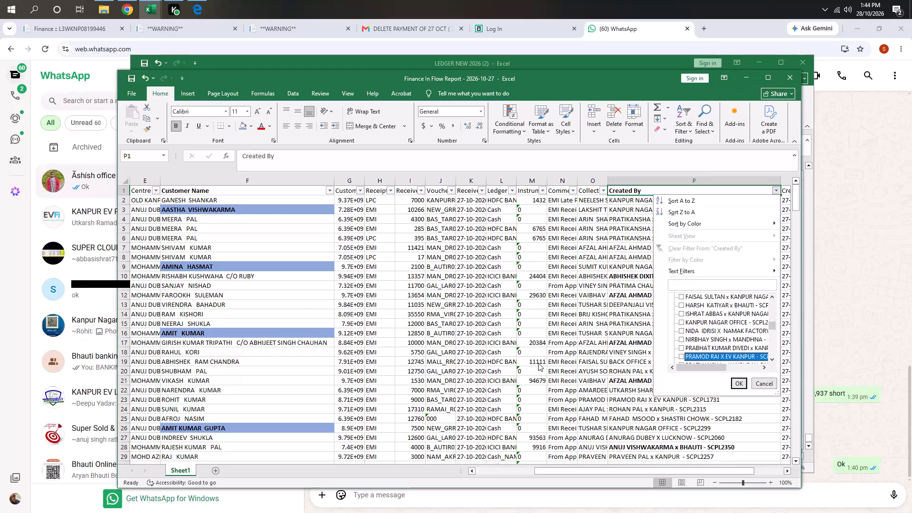
Include Rahul's KANPUR and Praveen's KANPUR entries in the Created By filter.
key("Down")
key("Up")
key("Up")
key("Up")
key("Down")
key("Down")
key("Down")
key("Down")
key("Down")
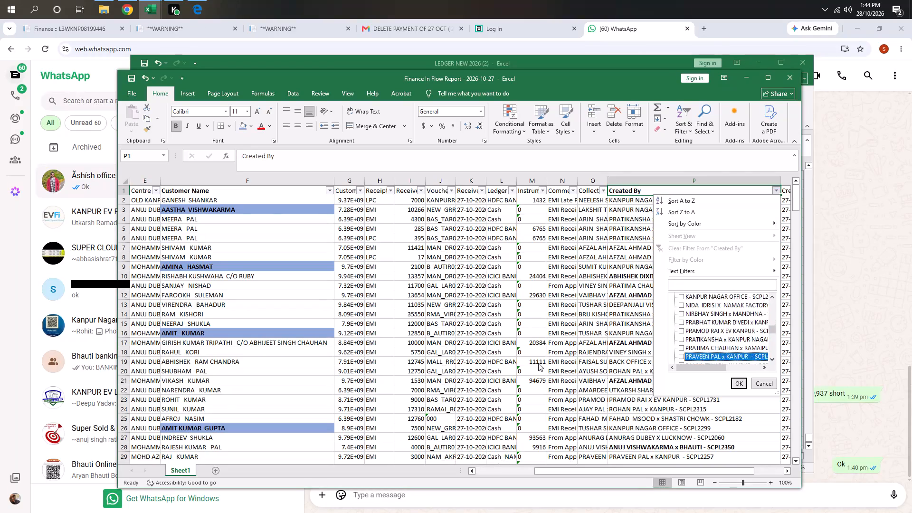
key("Down")
key("Down")
key("Up")
key("space")
key("Down")
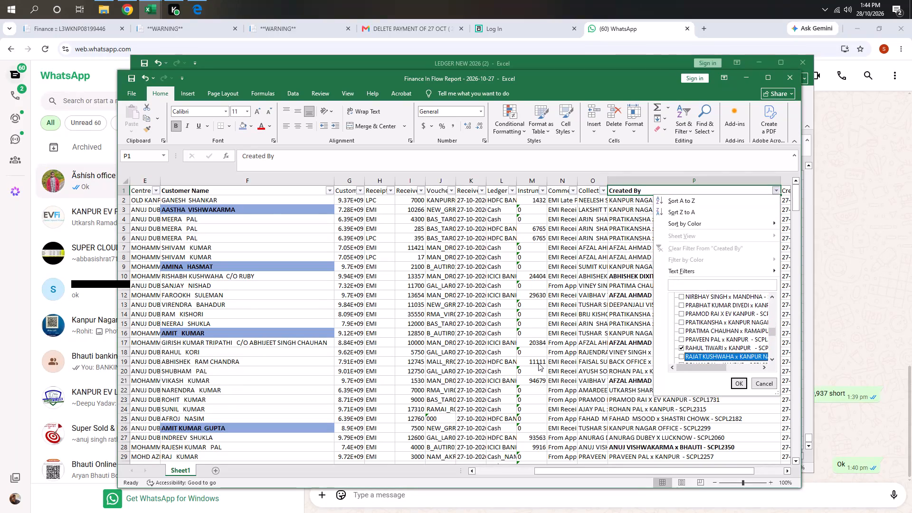
key("Up")
key("Up")
key("space")
Include Saif's NAMAK FACTORY entry in the Created By filter.
key("Down")
key("Down")
key("Down")
key("Down")
key("Down")
key("Up")
key("space")
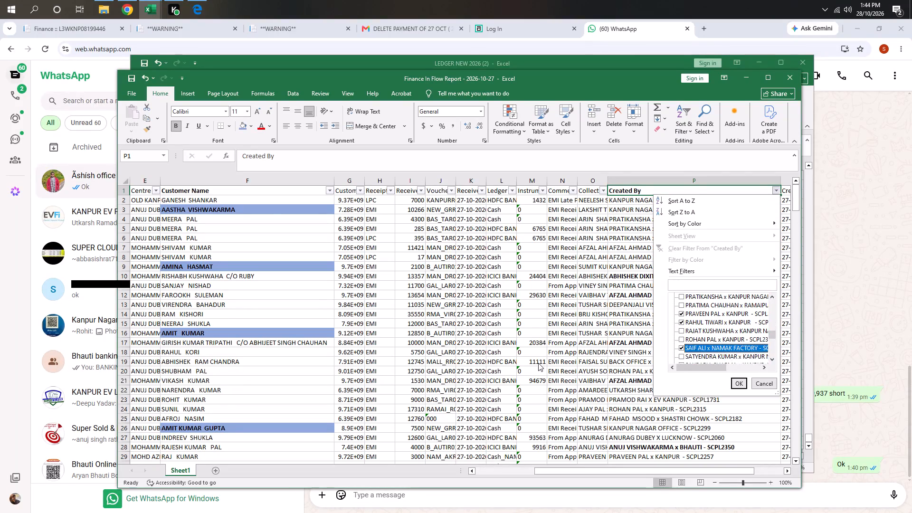
Go through the remaining creators to the end of the Created By list and apply the filter.
key("Down")
key("Down")
key("Down")
key("Down")
key("Down")
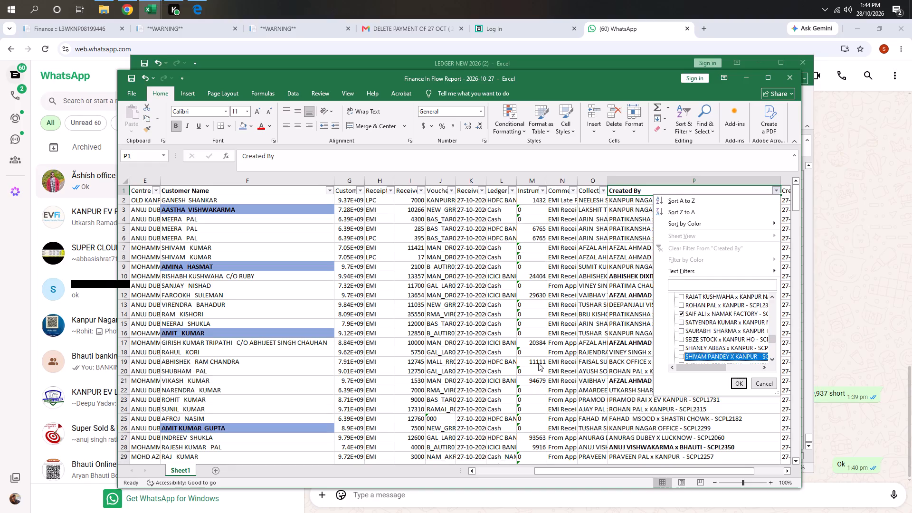
key("Up")
key("Down")
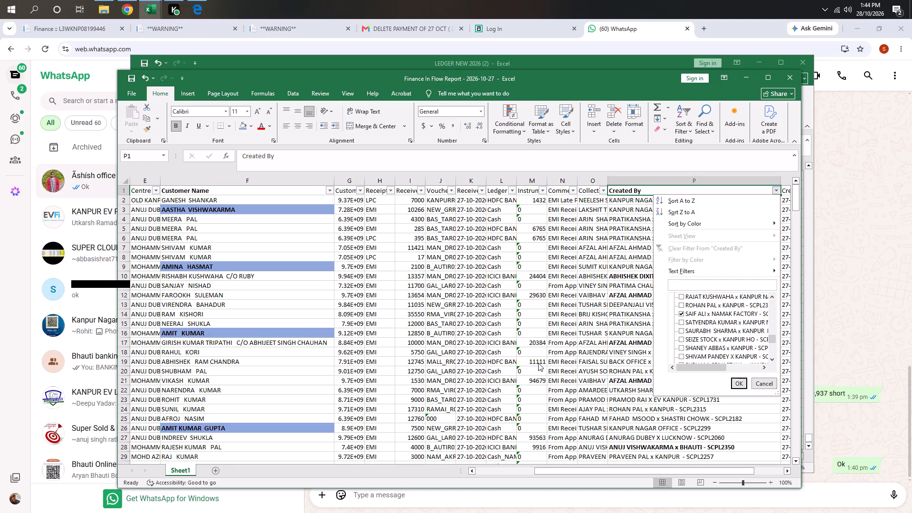
key("Down")
key("Down")
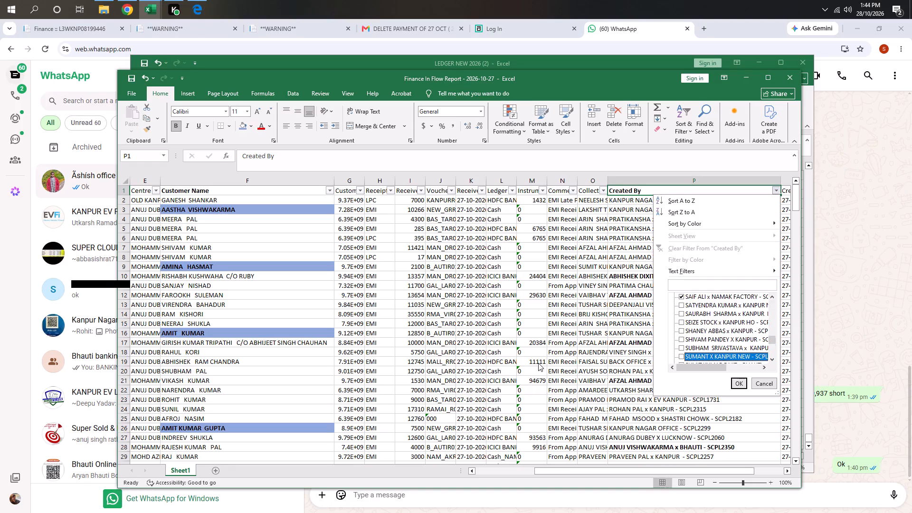
key("Down")
key("Down")
key("Down")
key("Down")
key("Down")
key("Down")
key("Down")
key("Down")
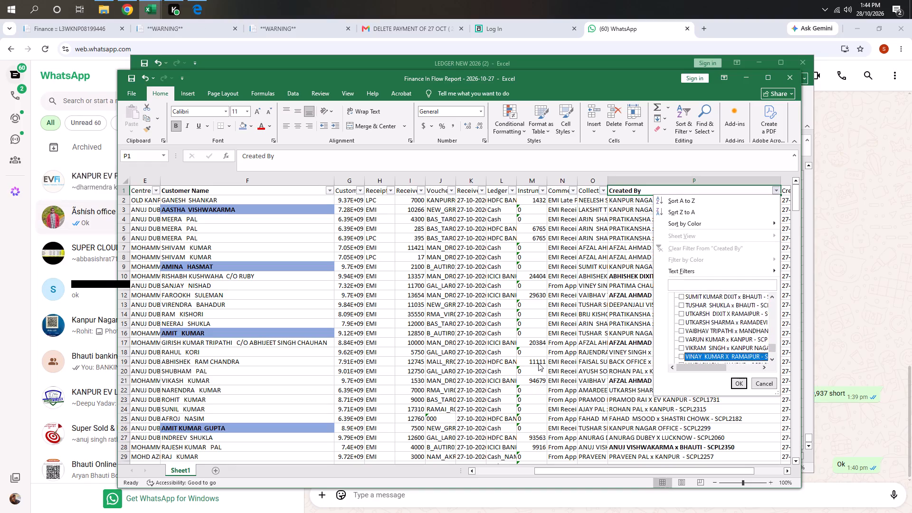
key("Down")
key("Down")
key("Down")
key("Return")
Filter the Ledger Name column to exclude HDFC BANK and ICICI BANK, keeping only Cash and Cash_NAM_AK.
key("Left")
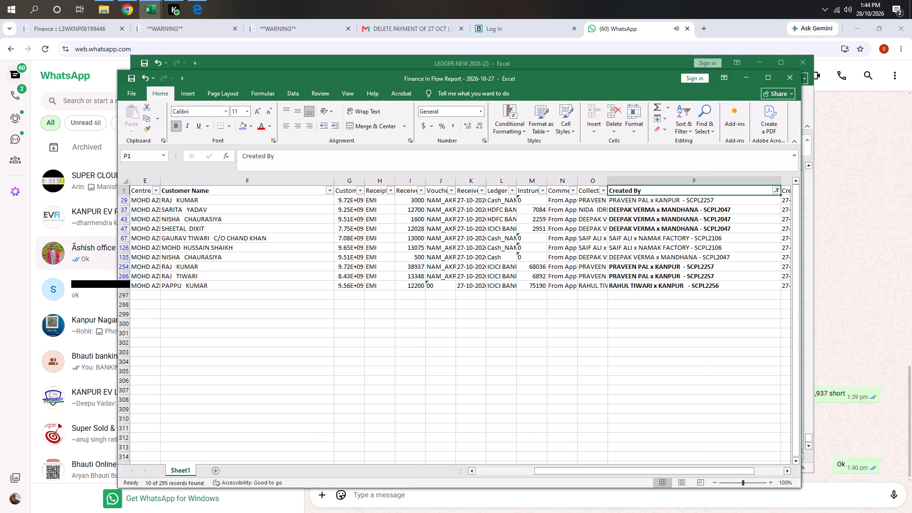
key("Left")
key("Left")
key("Left")
key("alt+Down")
key("Down")
key("Down")
key("Down")
key("Down")
key("Down")
key("Down")
key("Down")
key("Down")
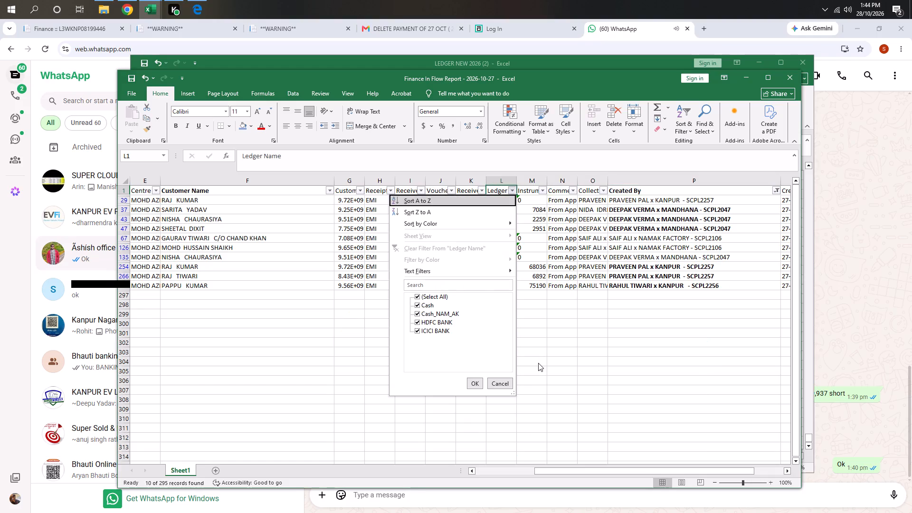
key("Down")
key("Down")
key("Down")
key("Down")
key("space")
key("Down")
key("space")
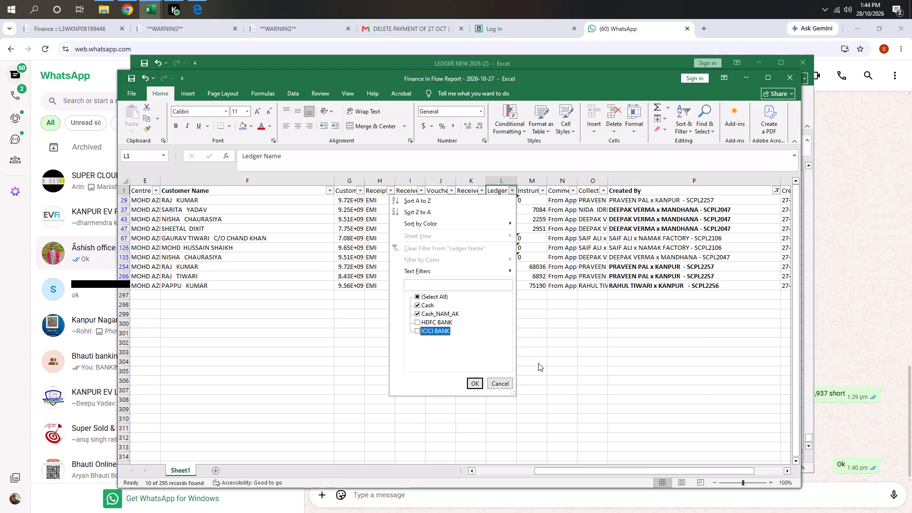
key("Return")
Select all filtered received amounts in column I to check their total.
key("Left")
key("Left")
key("Left")
key("Down")
key("ctrl+shift+Down")
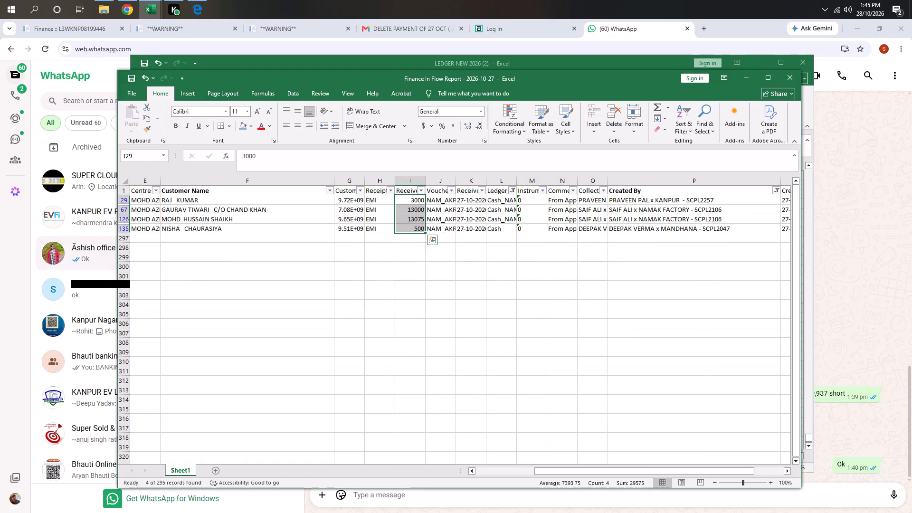
Switch to the LEDGER NEW 2026 (2) workbook and record LAKSHYA ONLINE with 10000 in row 4023 of KANPUR NEW.
key("alt+Tab")
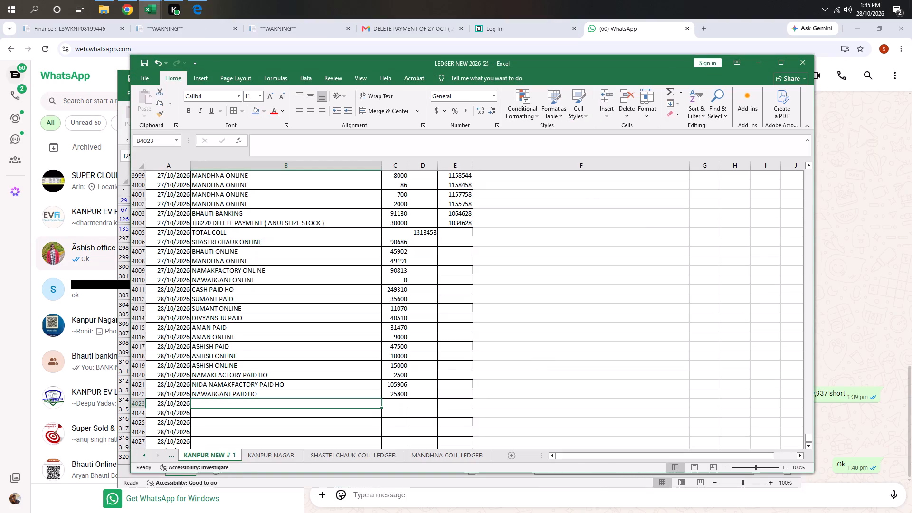
type("LAKS")
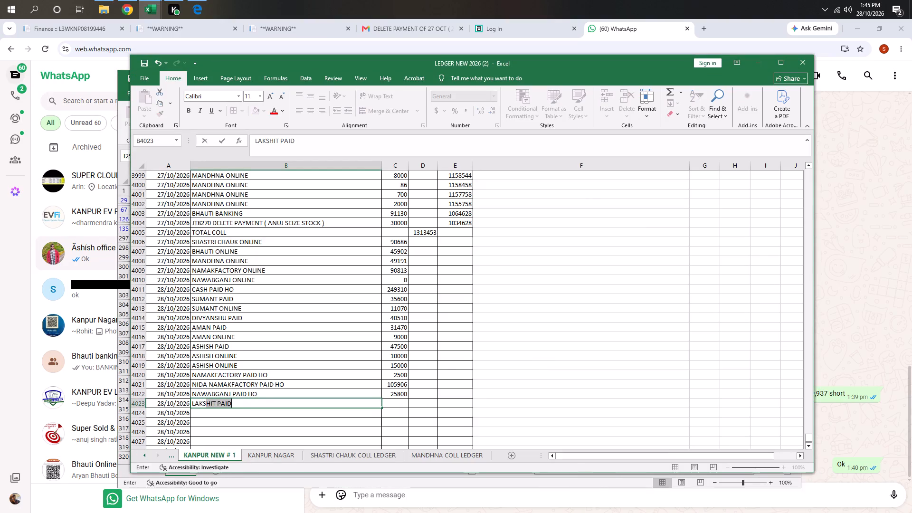
key("h")
type("AY")
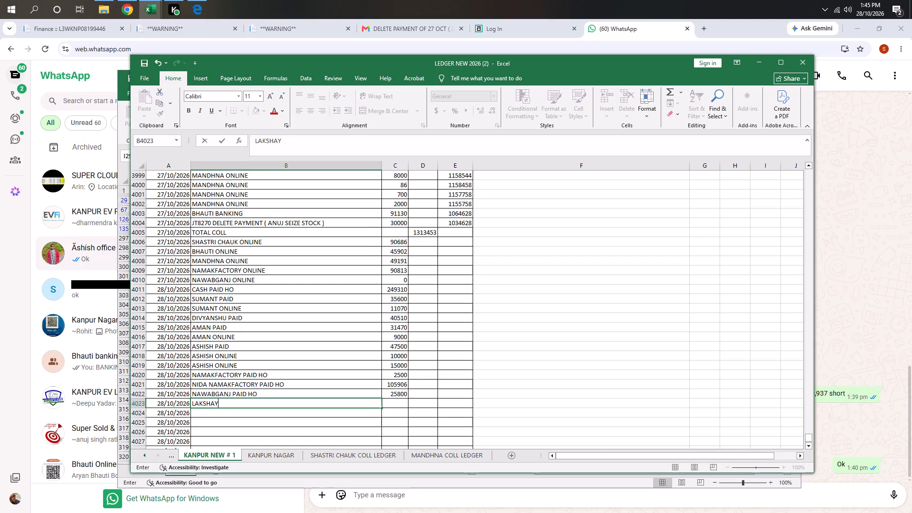
key("BackSpace")
key("BackSpace")
key("BackSpace")
key("BackSpace")
type("SHYA")
key("space")
key("o")
type("NLINE")
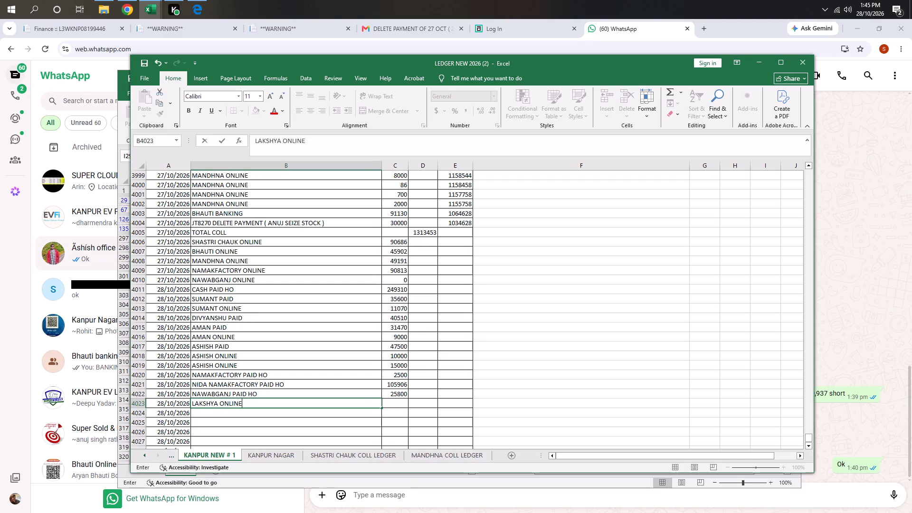
key("Tab")
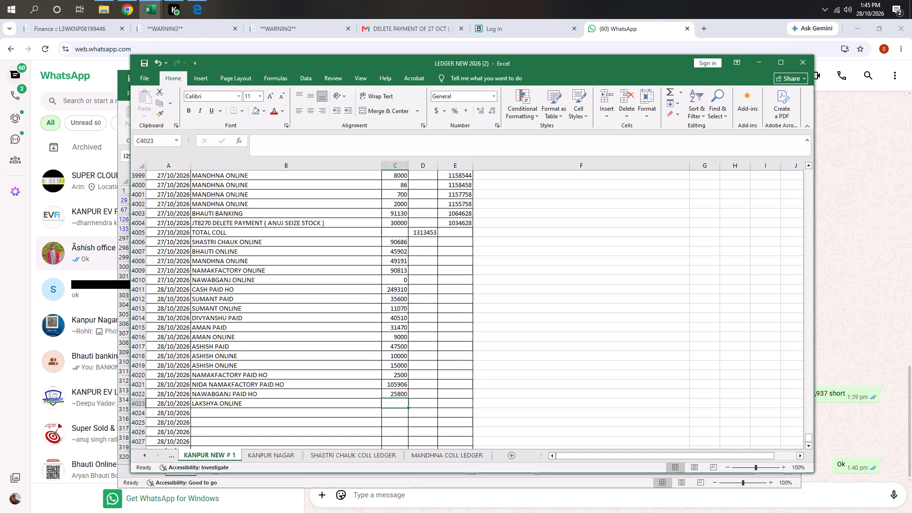
type("10000")
key("Return")
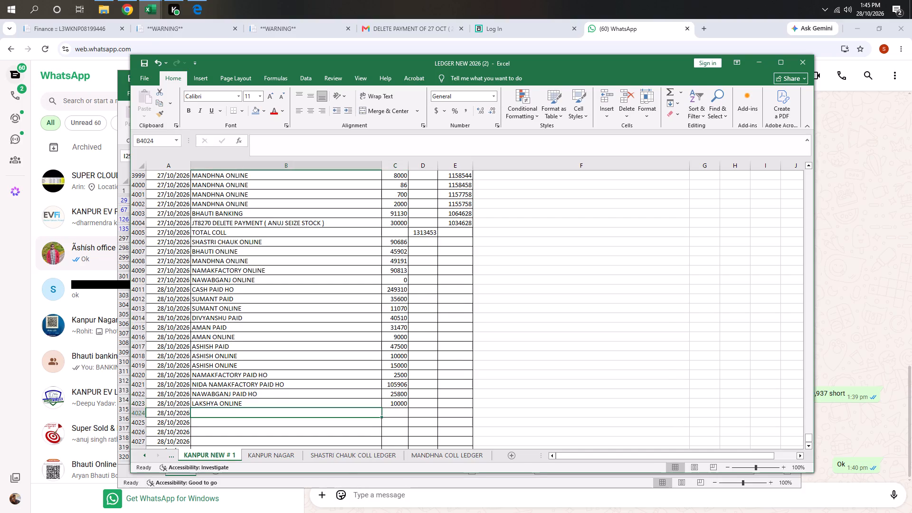
Record two SAIF ONLINE entries of 13125 and 12487 in rows 4024 and 4025.
key("Right")
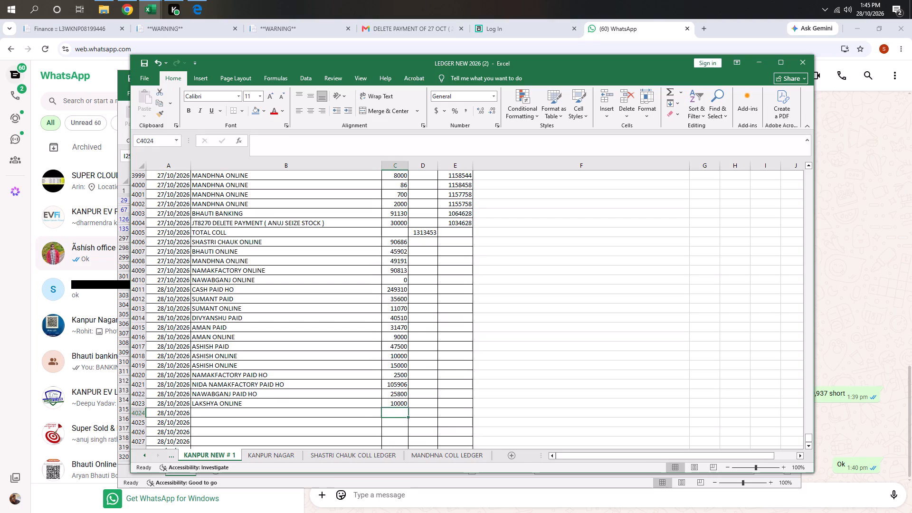
type("13125")
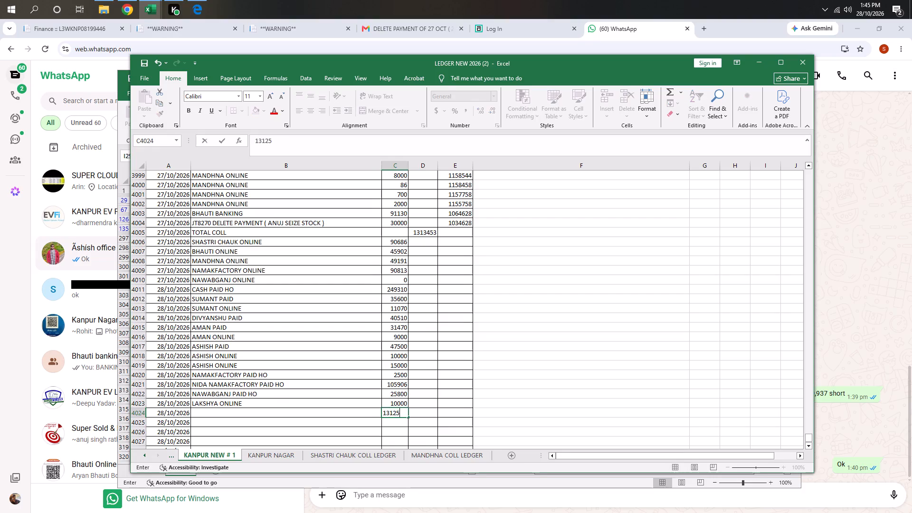
key("Return")
type("12487")
key("Return")
key("Up")
key("Left")
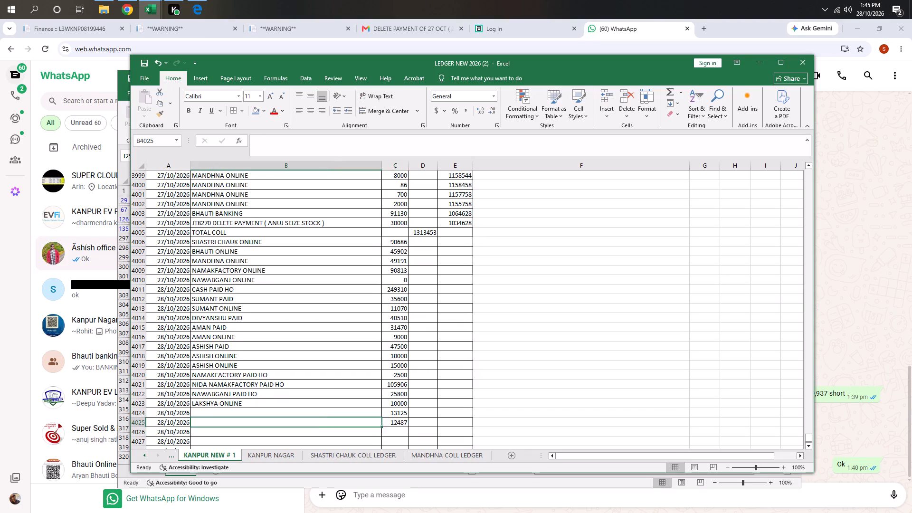
key("Up")
type("SI")
key("BackSpace")
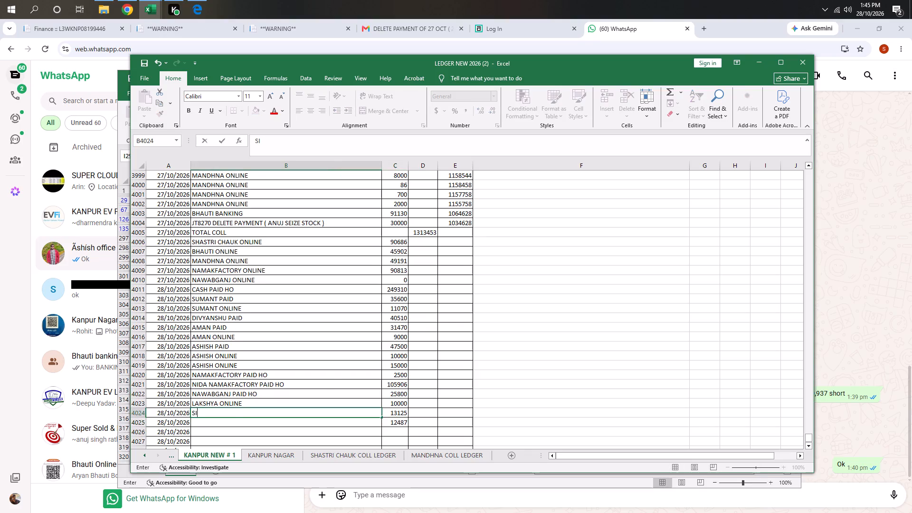
key("a")
key("Down")
key("Up")
key("shift+Down")
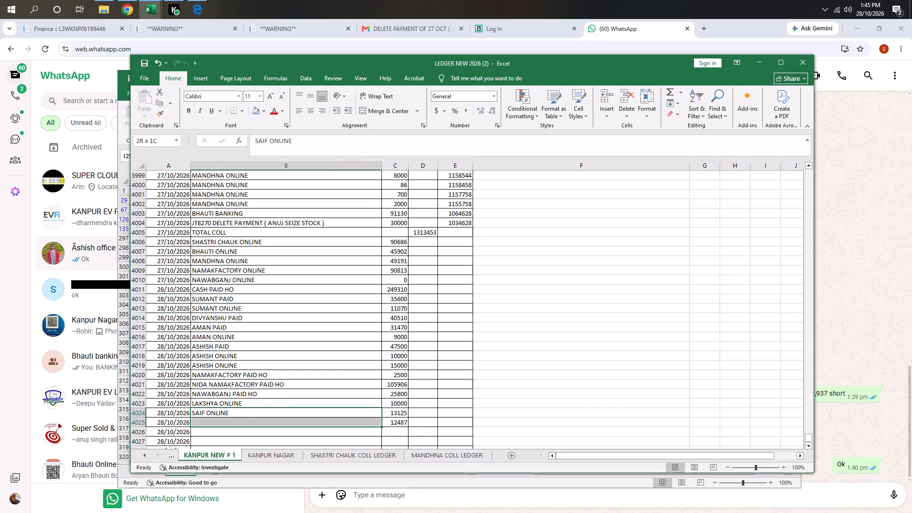
key("ctrl+d")
key("Right")
Extend the running balance formula in column E from row 4004 down to row 4025.
left_click(462, 223)
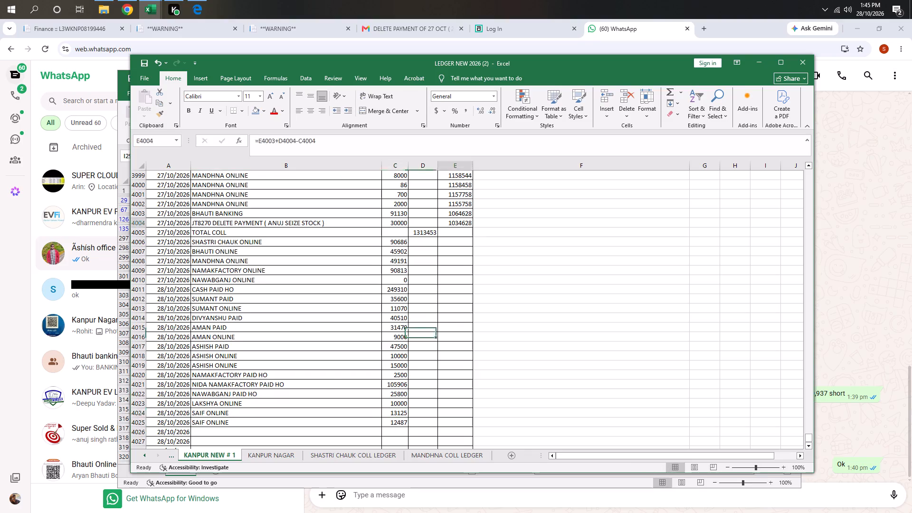
left_click_drag(473, 227, 459, 425)
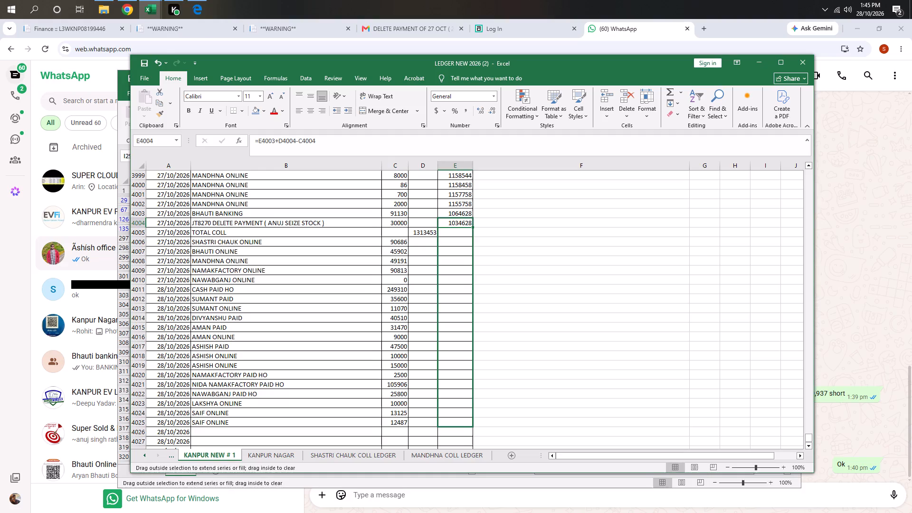
left_click_drag(459, 425, 458, 426)
scroll(319, 379, "down", 2)
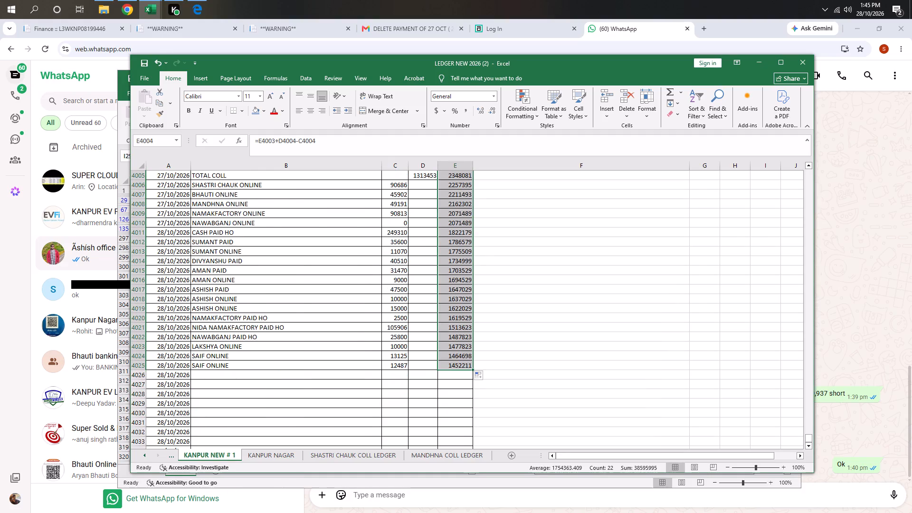
Select the LAKSHYA ONLINE, both SAIF ONLINE and the NAMAKFACTORY PAID HO amounts together to check their total.
left_click(337, 350)
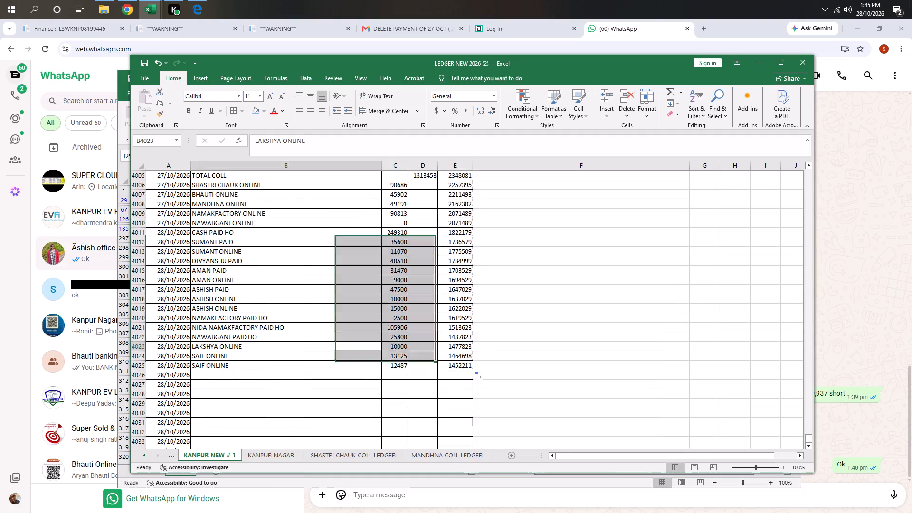
left_click_drag(396, 347, 394, 364)
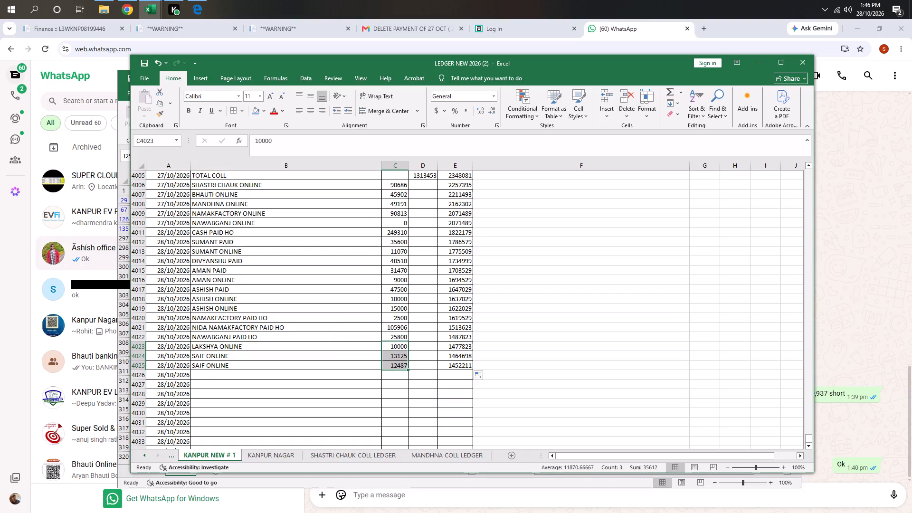
left_click(390, 319, "ctrl")
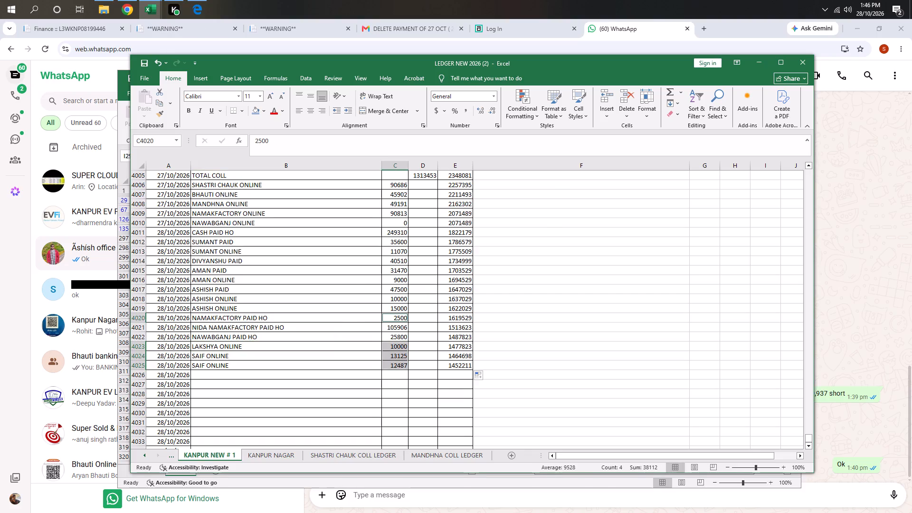
Switch to the 2026-10-27 Finance In Flow Report workbook and clear all filters on its data.
key("alt+Tab")
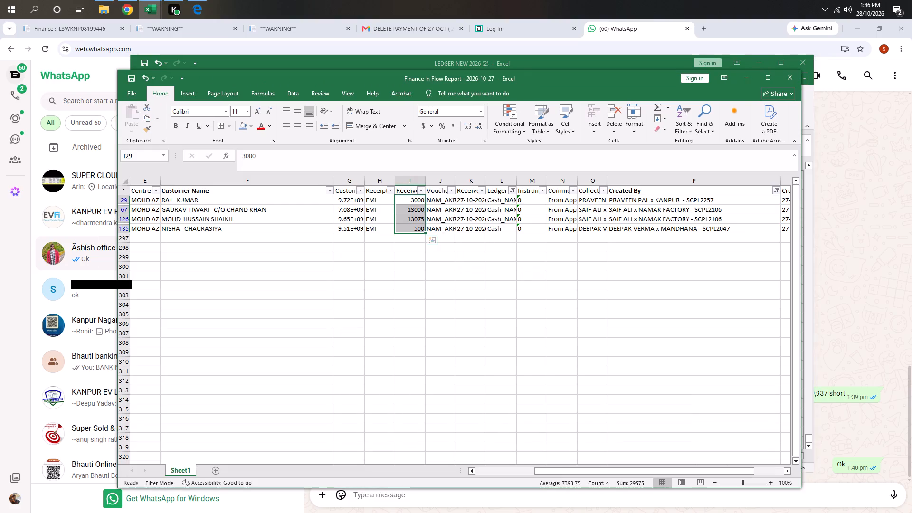
key("ctrl+a")
type("DFS")
Filter the Created By column to show only the receipts created by Nida at NAMAK FACTORY.
left_click(776, 191)
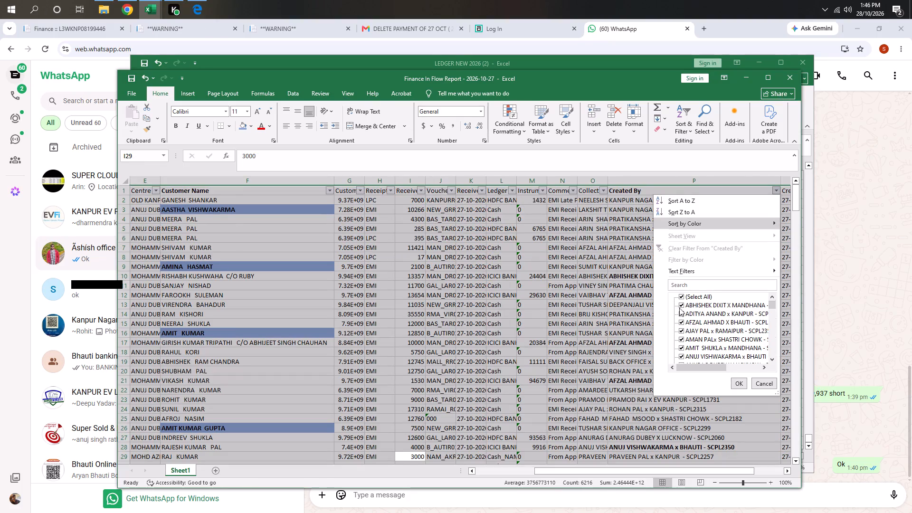
left_click(690, 296)
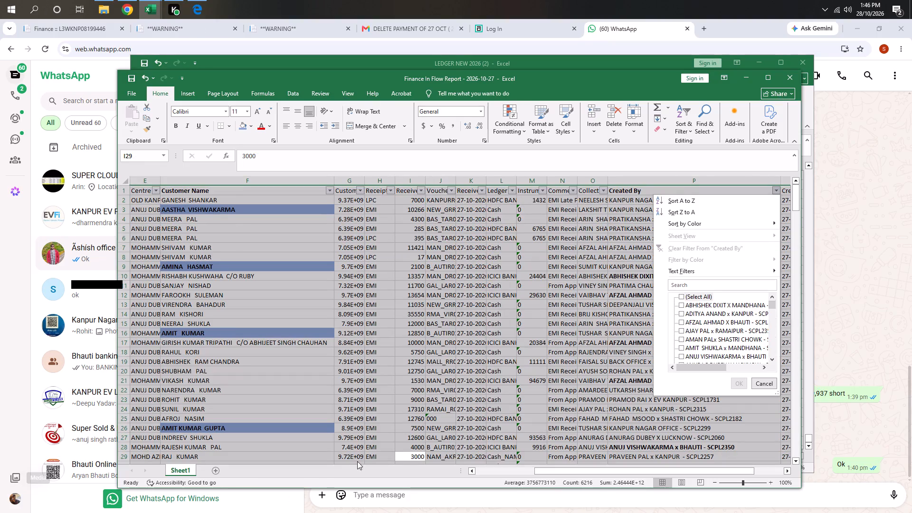
scroll(737, 345, "down", 4)
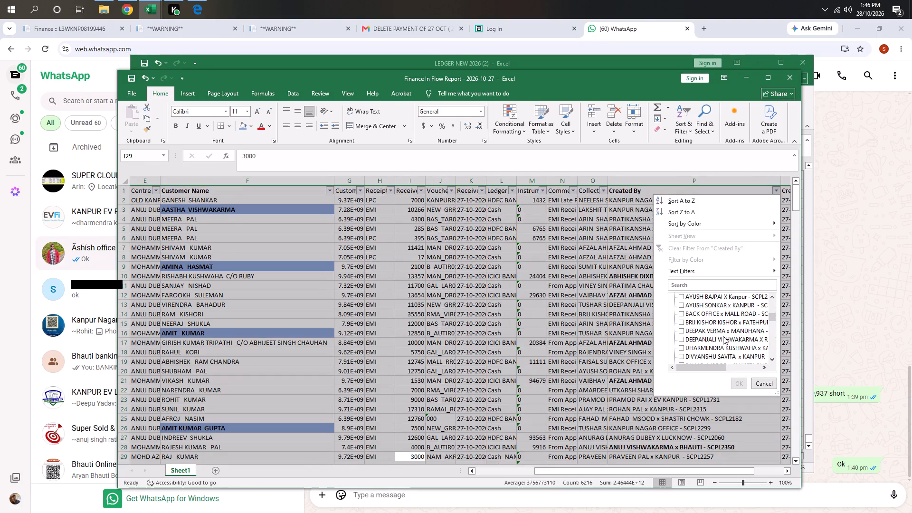
scroll(700, 327, "down", 2)
left_click(703, 357)
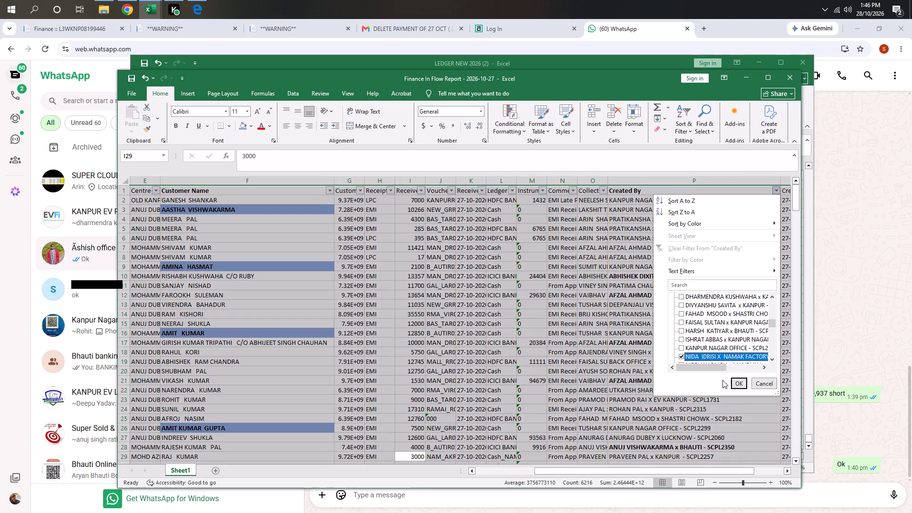
left_click(739, 384)
Exclude ICICI BANK from the Ledger Name filter, keeping only the Cash and Cash_NAM_AK receipts.
left_click(513, 190)
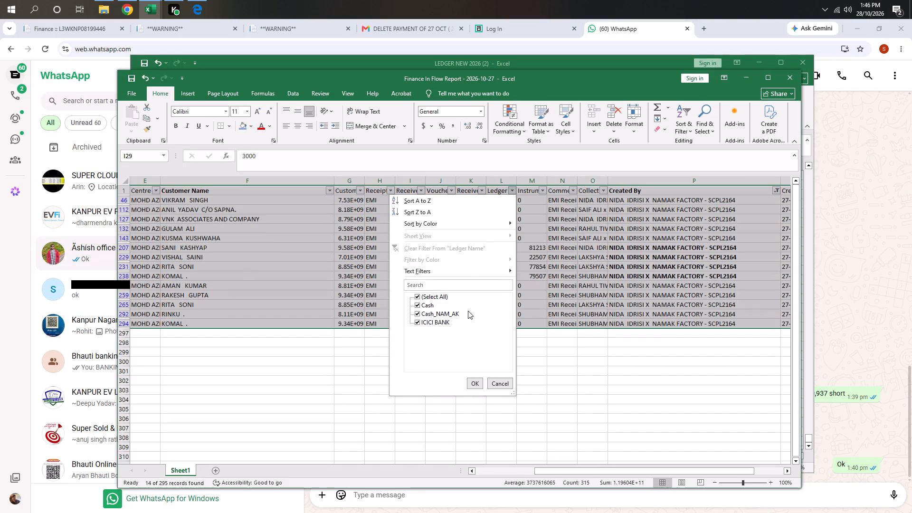
left_click(447, 320)
left_click(476, 383)
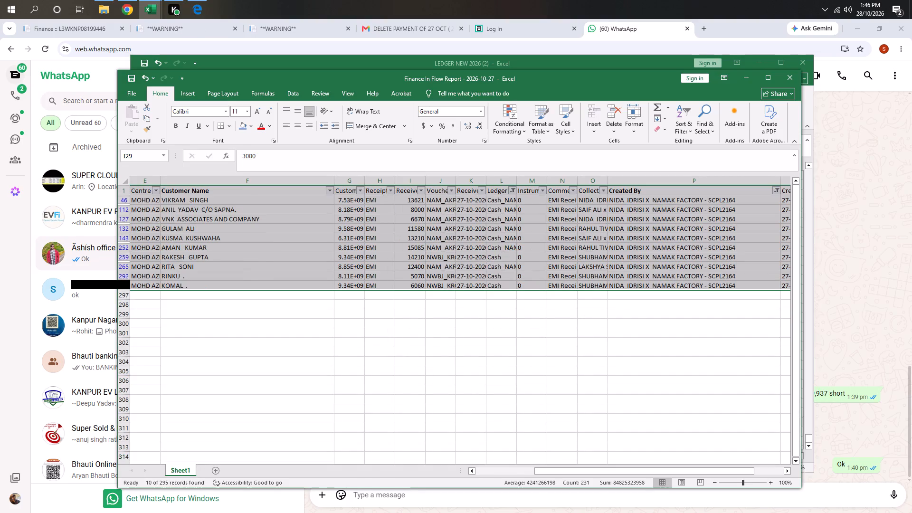
Total the filtered received amounts and compare them with the NIDA NAMAKFACTORY and NAWABGANJ PAID HO entries in the LEDGER NEW 2026 workbook.
left_click_drag(411, 201, 407, 290)
key("alt+Tab")
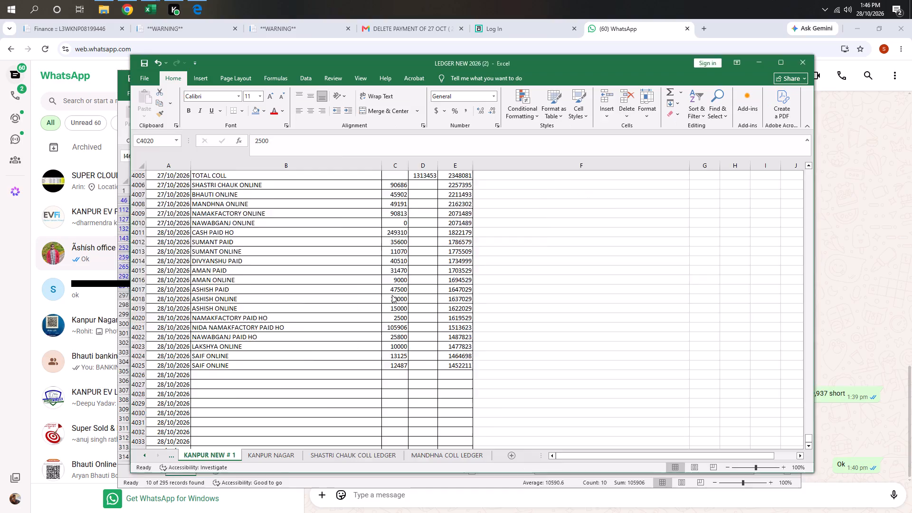
key("alt+Tab")
key("alt+Tab")
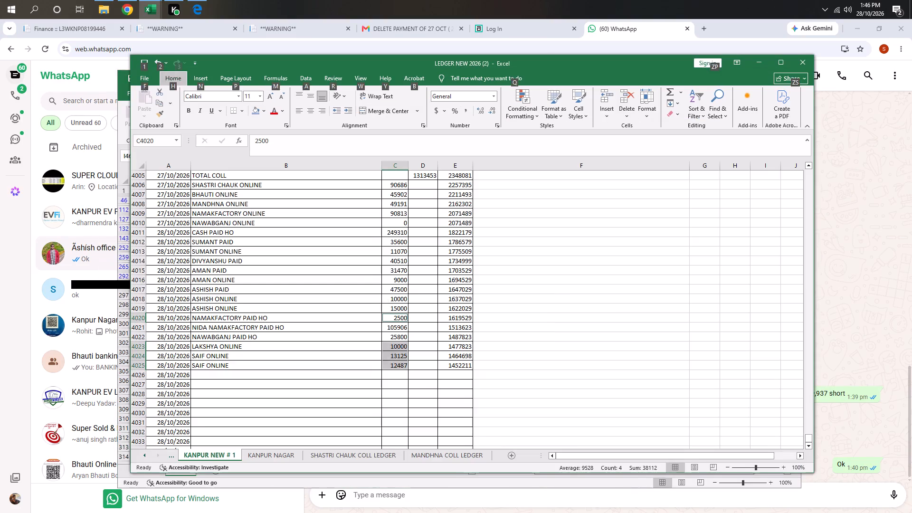
left_click(402, 329)
left_click(395, 340)
key("alt+Tab")
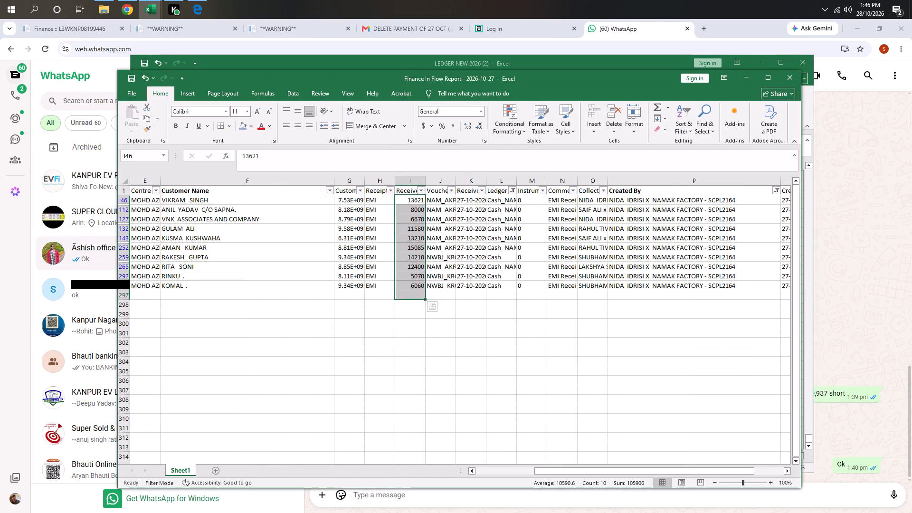
Clear all filters on the Finance In Flow Report data.
key("ctrl+a")
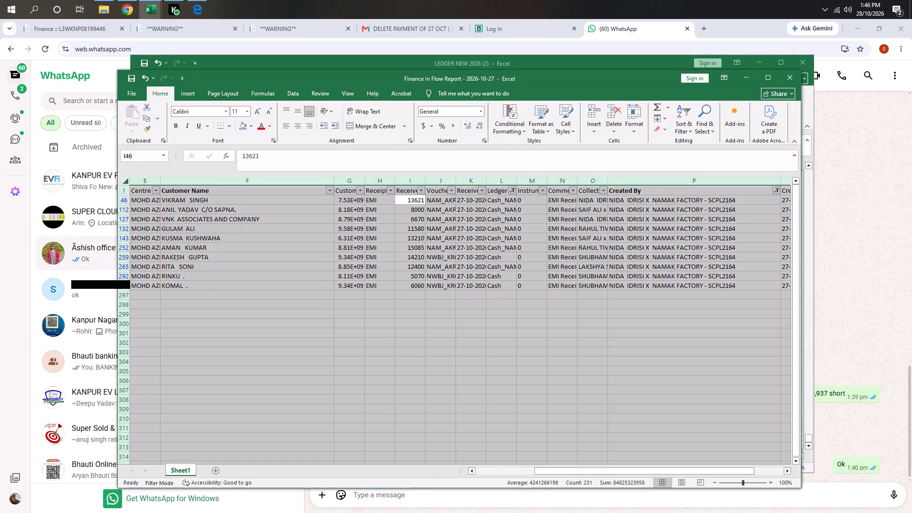
type("DFS")
Deselect all creators in the Created By filter and choose Rajat's KANPUR NAGAR entry.
left_click(694, 209)
left_click(778, 190)
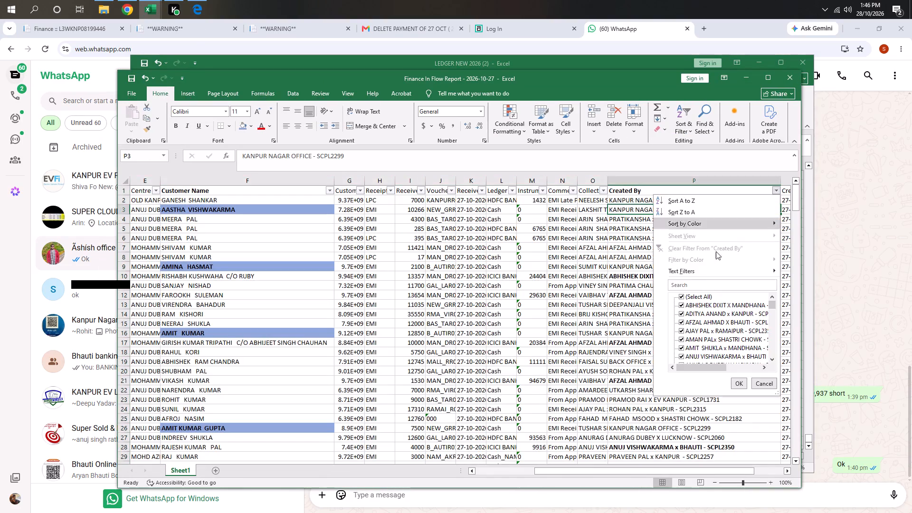
left_click(691, 294)
scroll(724, 343, "down", 6)
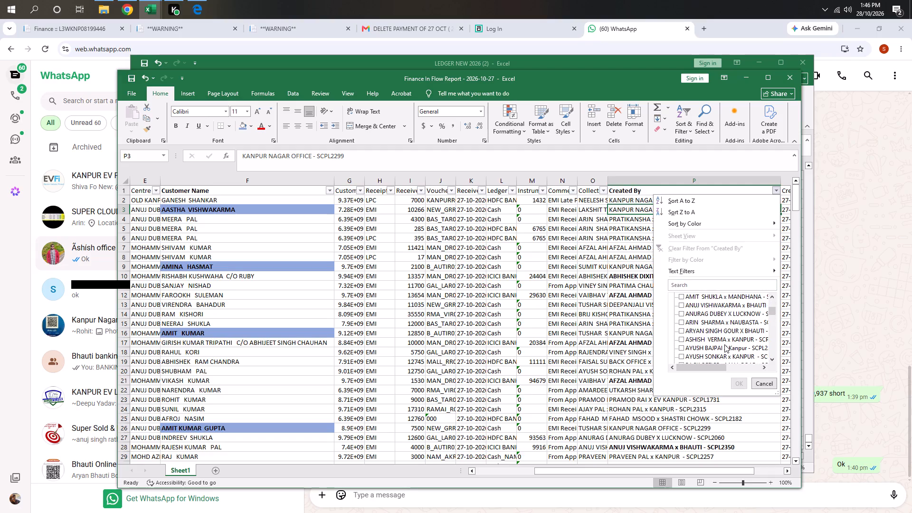
scroll(724, 344, "down", 7)
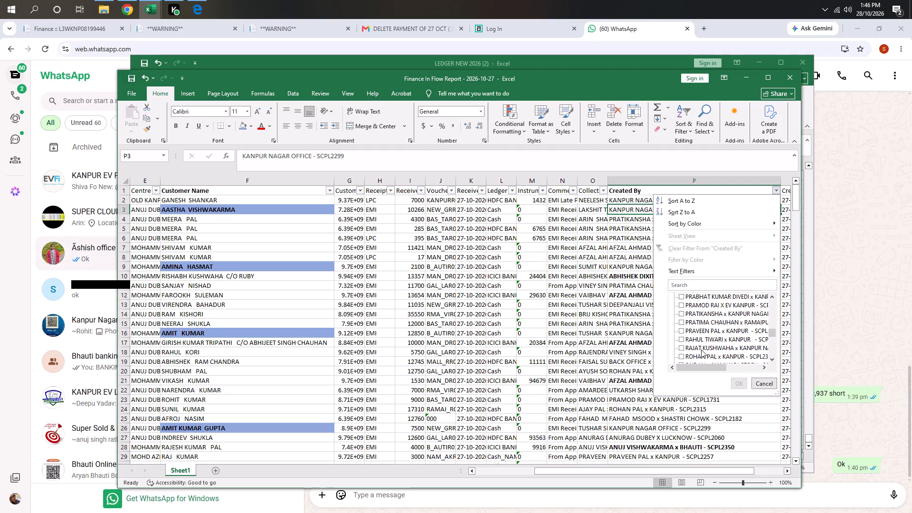
left_click(701, 350)
scroll(714, 353, "down", 9)
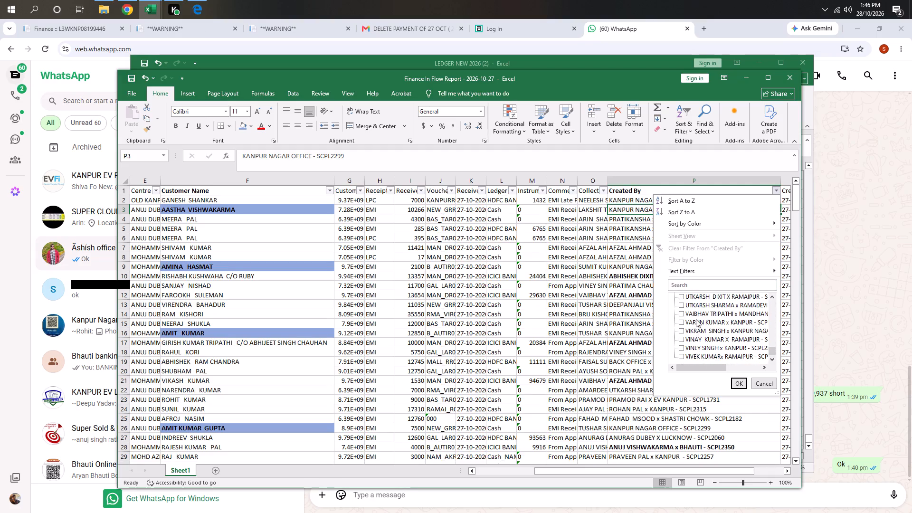
Apply the Created By filter with only Rajat's KANPUR NAGAR entry included.
left_click(744, 386)
Total the filtered received amounts and compare them with the NAWABGANJ PAID HO entry in the LEDGER NEW 2026 workbook.
left_click_drag(411, 198, 411, 211)
key("alt+Tab")
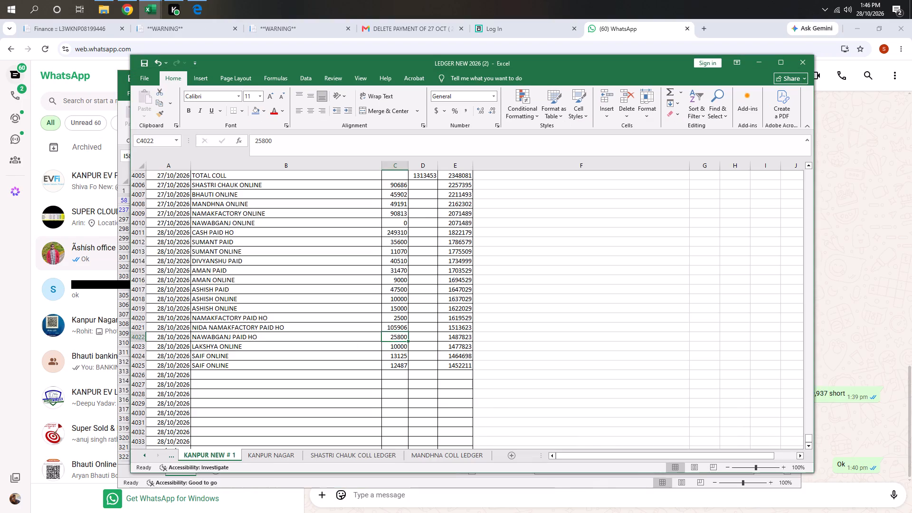
key("alt+Tab")
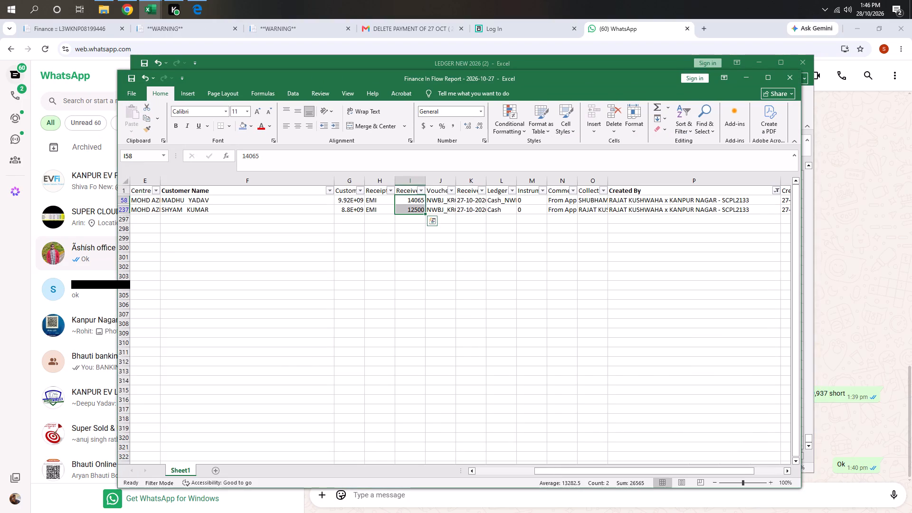
key("alt+Tab")
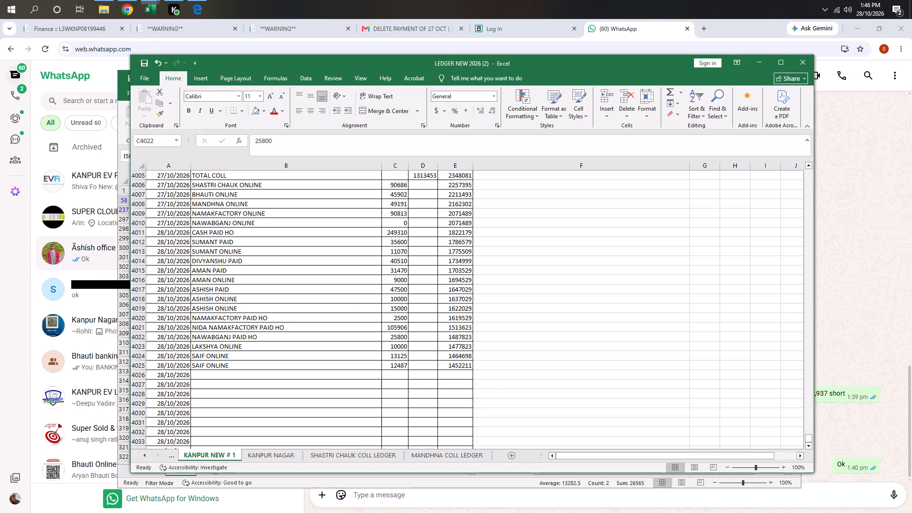
Switch to WhatsApp and look through the chat list.
scroll(92, 237, "down", 2)
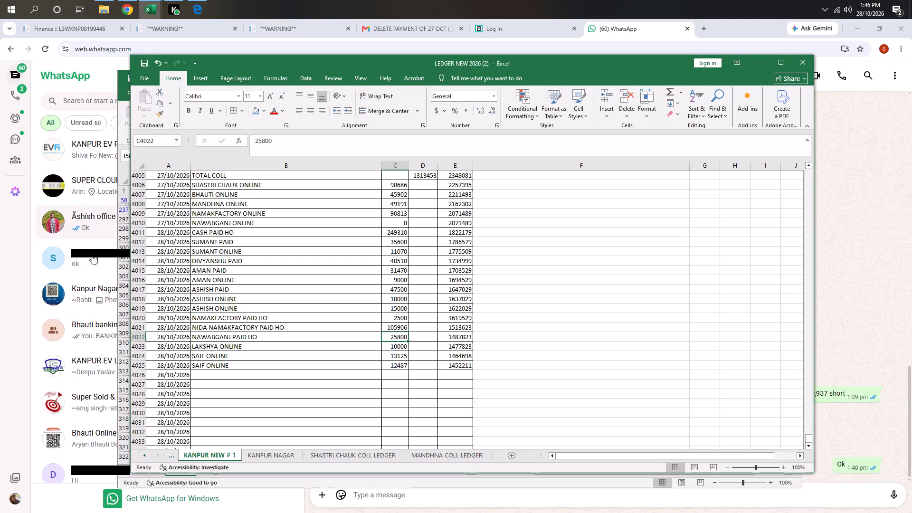
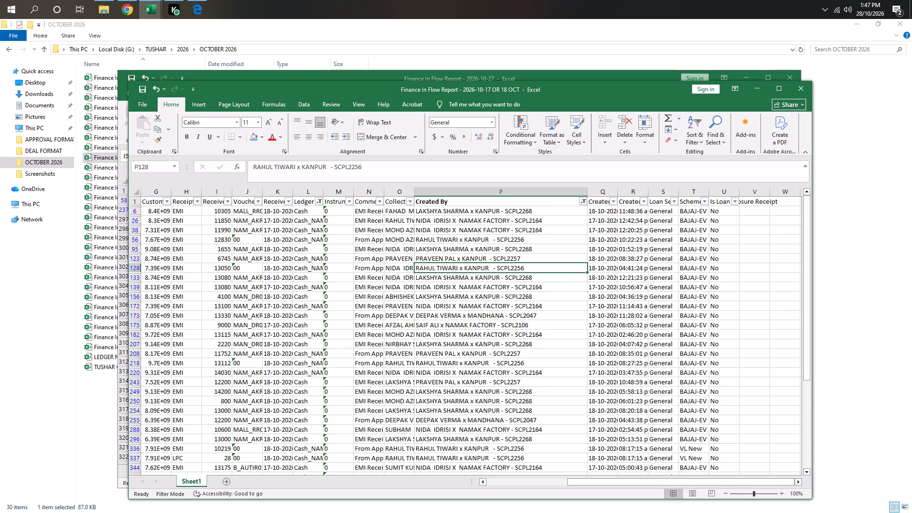
Select the entire filtered receipts table in the Finance In Flow Report for 17 or 18 October.
left_click(611, 204)
left_click(370, 319)
key("ctrl+a")
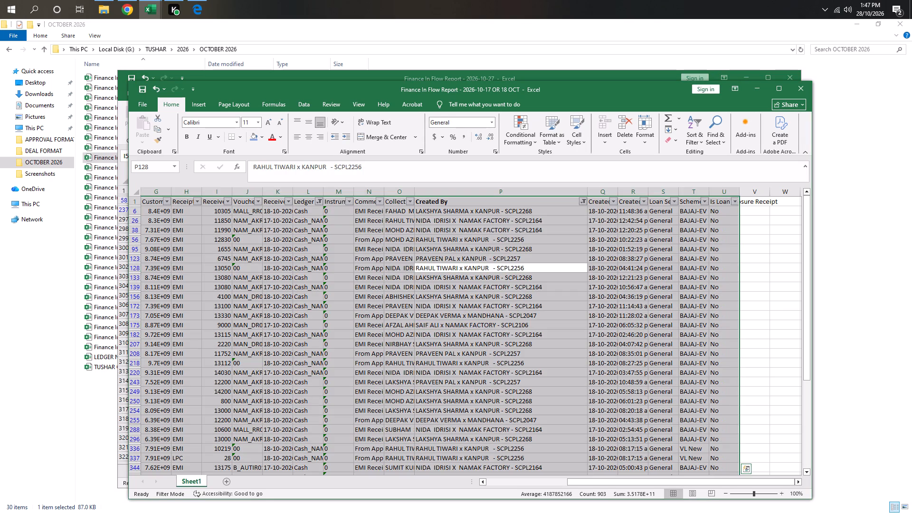
Clear all filters on the 17 or 18 October Finance In Flow Report data.
type("DFS")
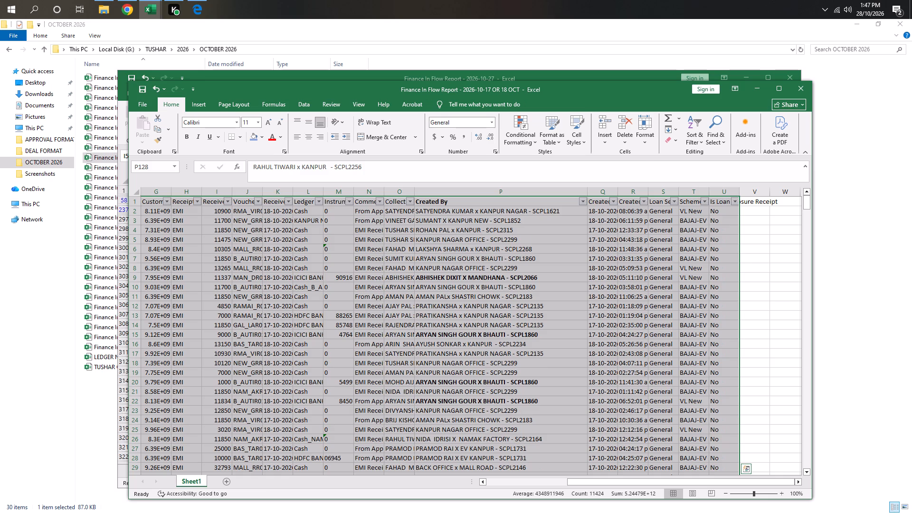
Filter Created By to only Anuj's MAINPURI entry, deselecting all other creators.
key("ctrl+Up")
key("alt+Down")
key("Down")
key("Down")
key("Down")
key("Down")
key("Down")
key("Down")
key("Down")
key("Down")
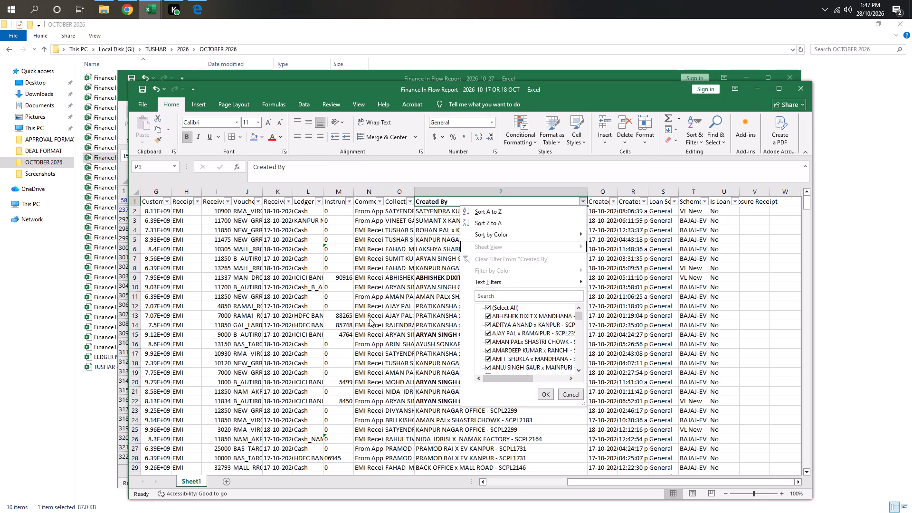
key("Down")
key("space")
key("Down")
key("Down")
key("Down")
key("Down")
key("Down")
key("Down")
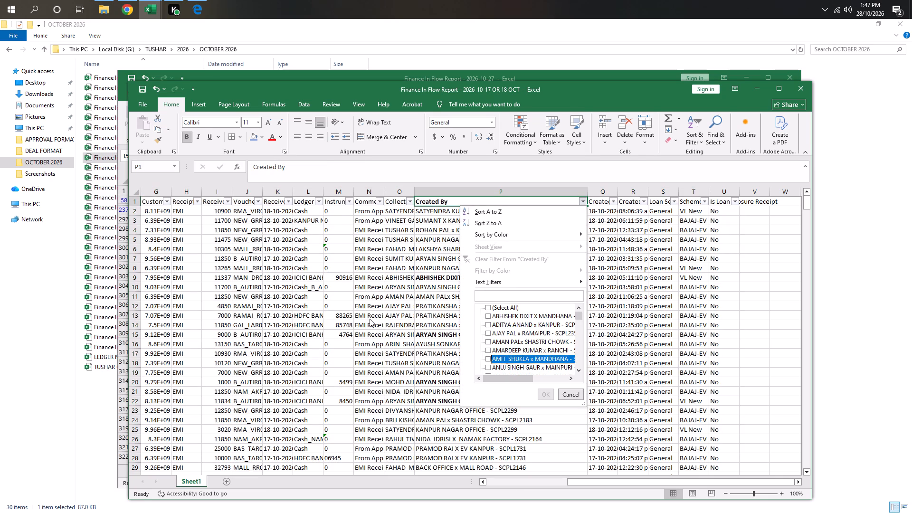
key("Down")
key("space")
key("Return")
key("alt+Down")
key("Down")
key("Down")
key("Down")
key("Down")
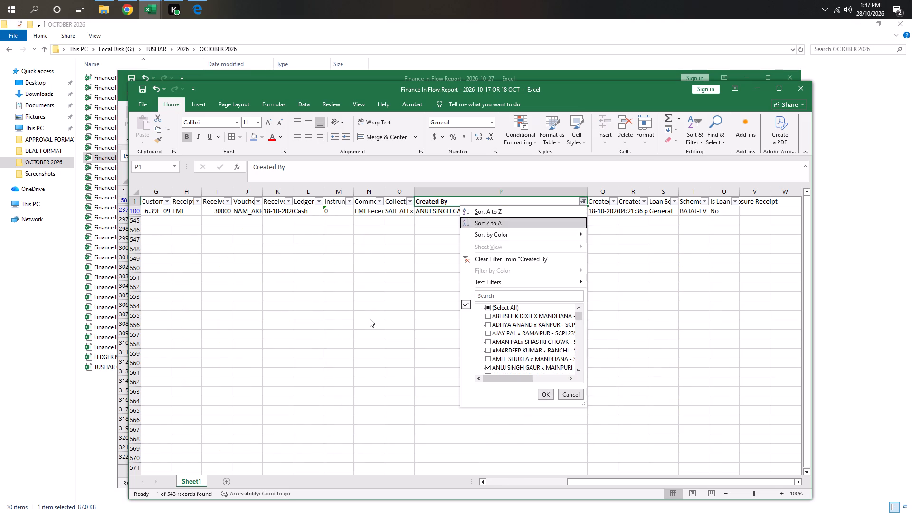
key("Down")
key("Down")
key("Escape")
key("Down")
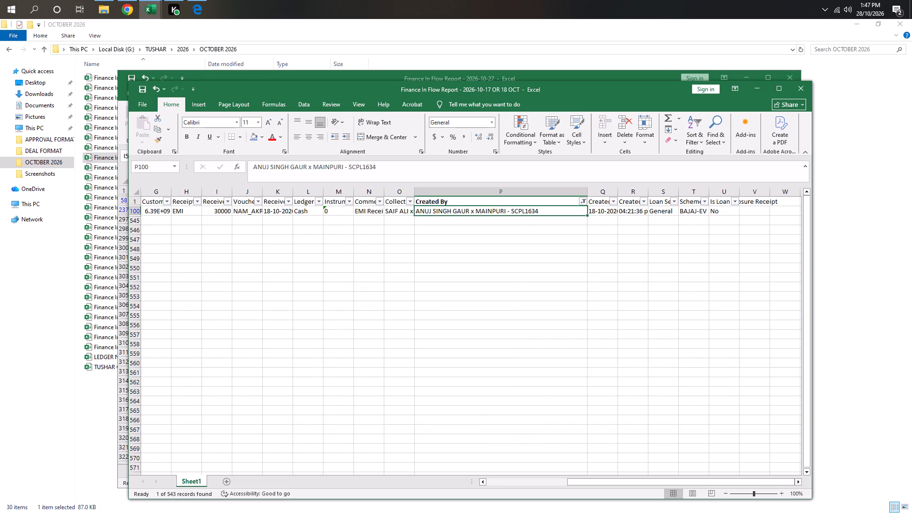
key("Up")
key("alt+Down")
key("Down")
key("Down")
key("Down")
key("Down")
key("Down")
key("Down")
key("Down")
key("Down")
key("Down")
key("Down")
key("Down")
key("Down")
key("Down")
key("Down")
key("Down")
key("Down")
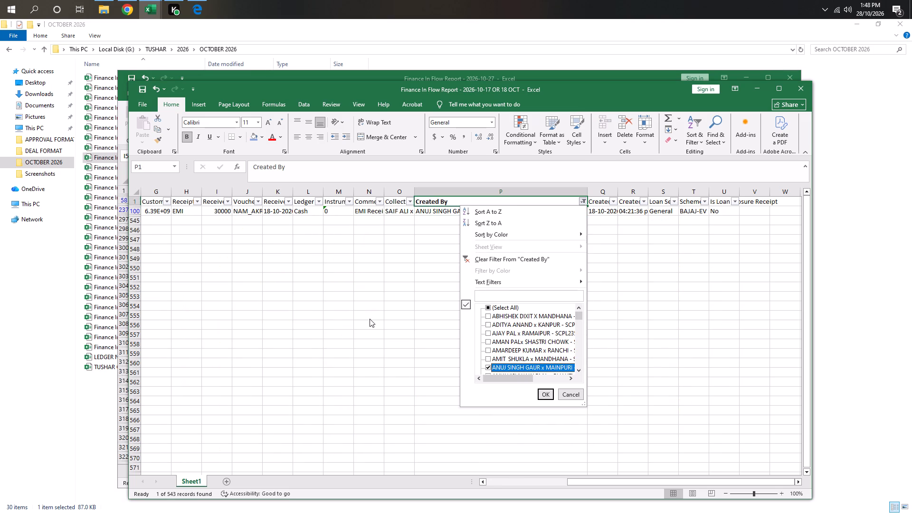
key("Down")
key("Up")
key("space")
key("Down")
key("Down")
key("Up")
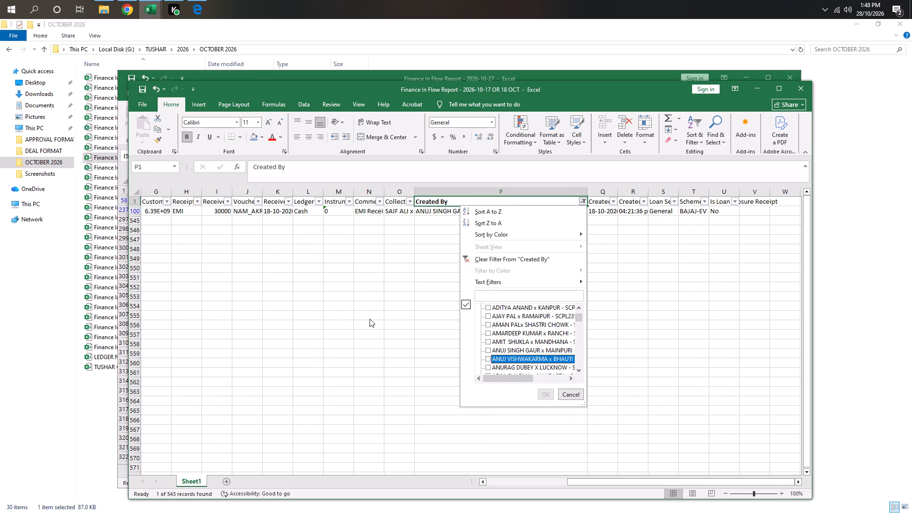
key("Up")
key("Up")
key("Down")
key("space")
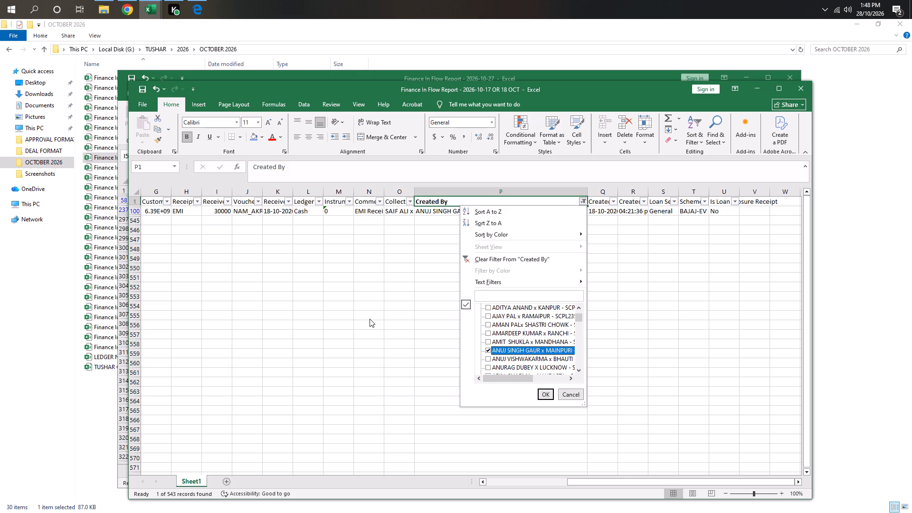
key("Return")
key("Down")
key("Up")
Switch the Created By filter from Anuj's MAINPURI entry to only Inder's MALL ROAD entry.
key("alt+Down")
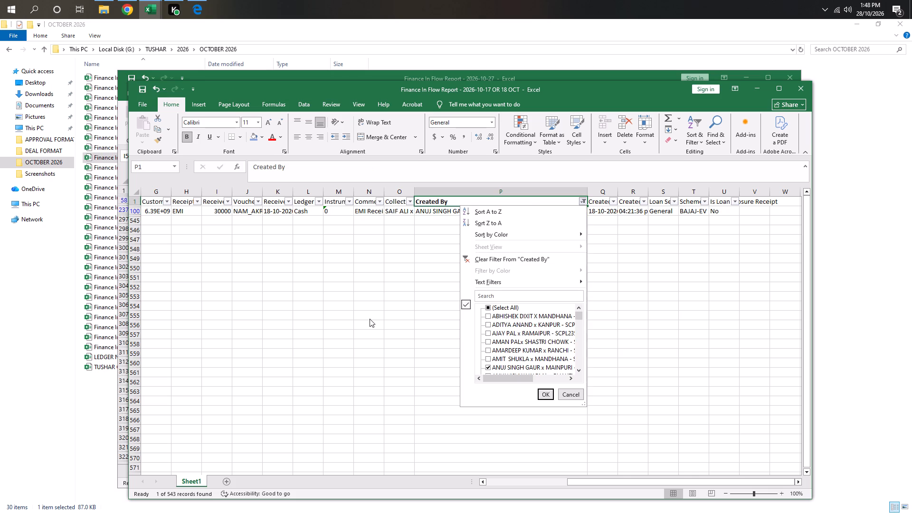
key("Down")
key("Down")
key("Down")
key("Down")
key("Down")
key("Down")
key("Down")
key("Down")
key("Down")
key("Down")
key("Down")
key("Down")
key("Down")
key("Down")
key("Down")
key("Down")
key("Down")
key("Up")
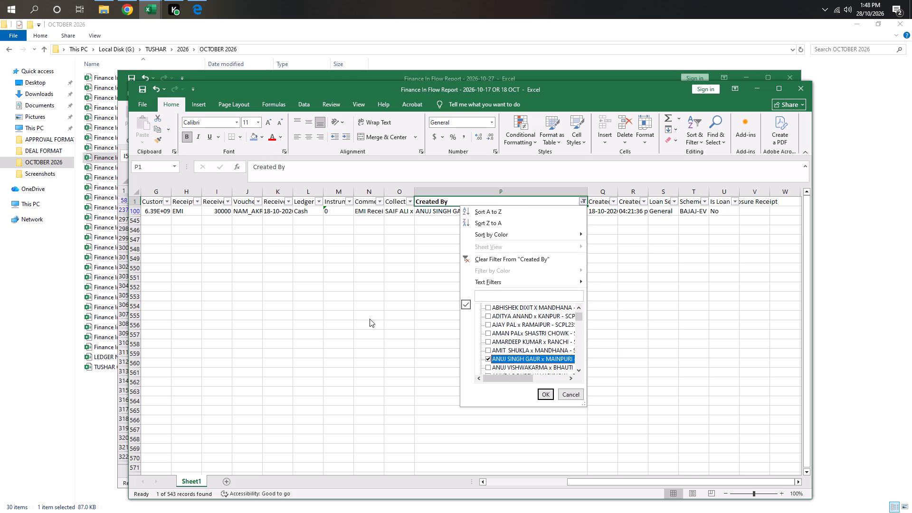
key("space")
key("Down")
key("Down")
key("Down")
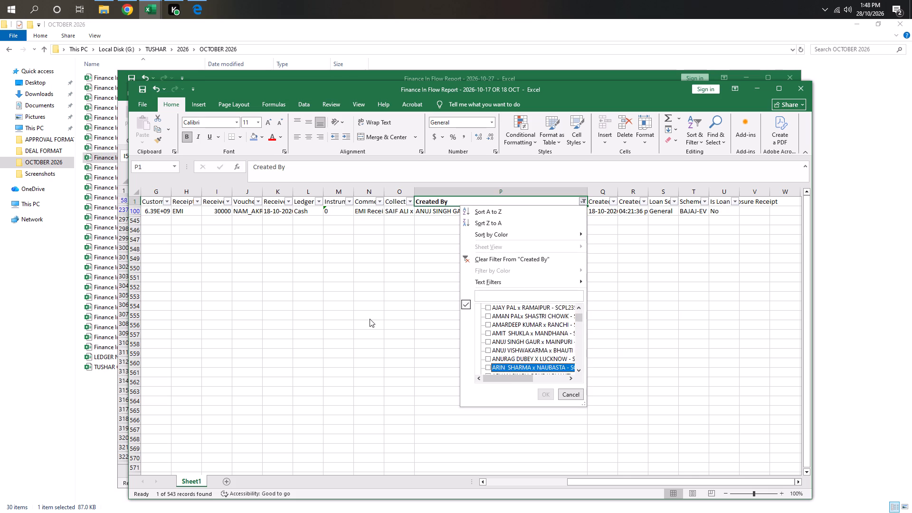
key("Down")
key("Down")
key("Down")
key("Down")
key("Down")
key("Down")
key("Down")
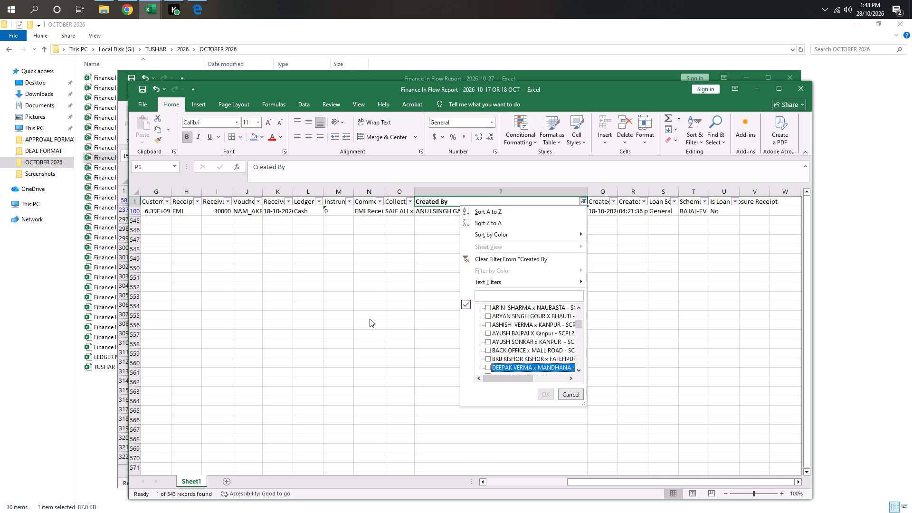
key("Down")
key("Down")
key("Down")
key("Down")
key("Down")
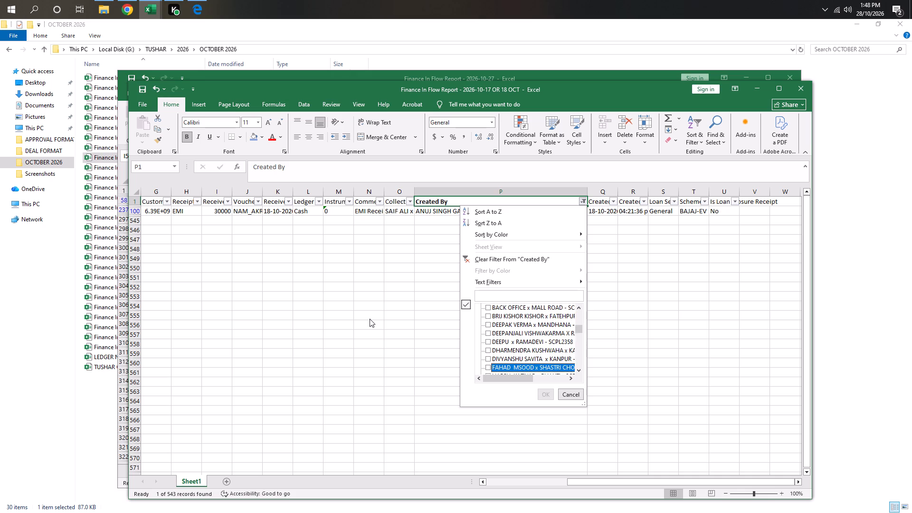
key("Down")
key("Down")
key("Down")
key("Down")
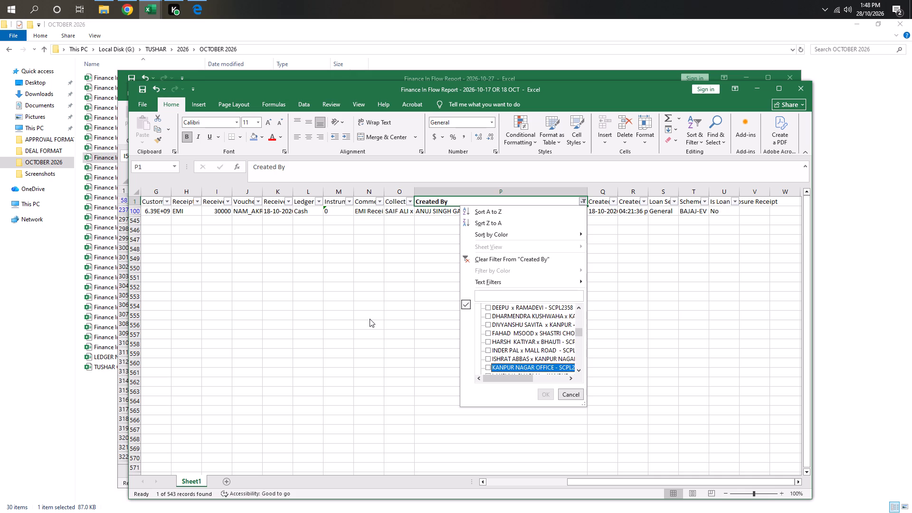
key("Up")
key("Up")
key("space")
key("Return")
Review the creators listed in the Created By filter of the 17 or 18 October report without applying a new selection.
key("alt+Down")
key("Down")
key("Down")
key("Down")
key("Down")
key("Down")
key("Down")
key("Down")
key("Down")
key("Down")
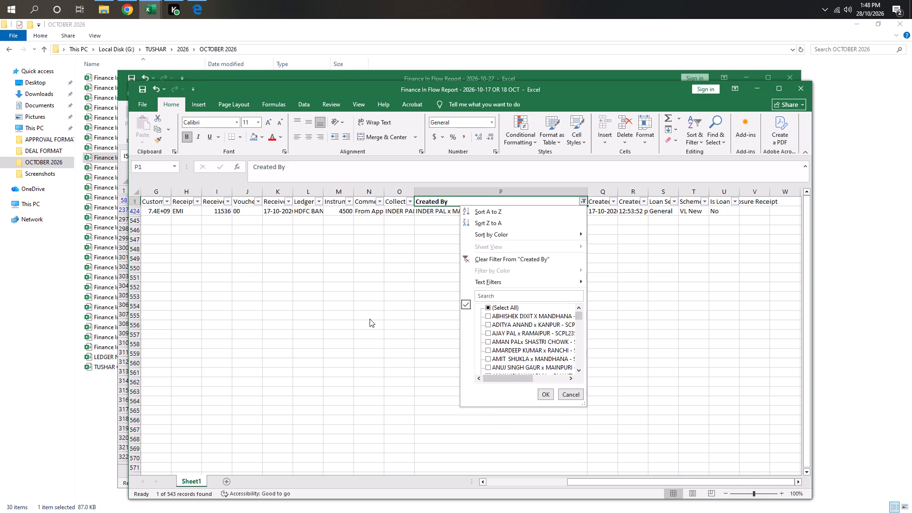
key("Down")
key("space")
key("Up")
key("space")
key("space")
key("Down")
key("Down")
key("Down")
key("Down")
key("Down")
key("Down")
key("Down")
key("Down")
key("Down")
key("Down")
key("Down")
key("Down")
key("Down")
key("Down")
key("Down")
key("Down")
key("Down")
key("Down")
key("Down")
key("Down")
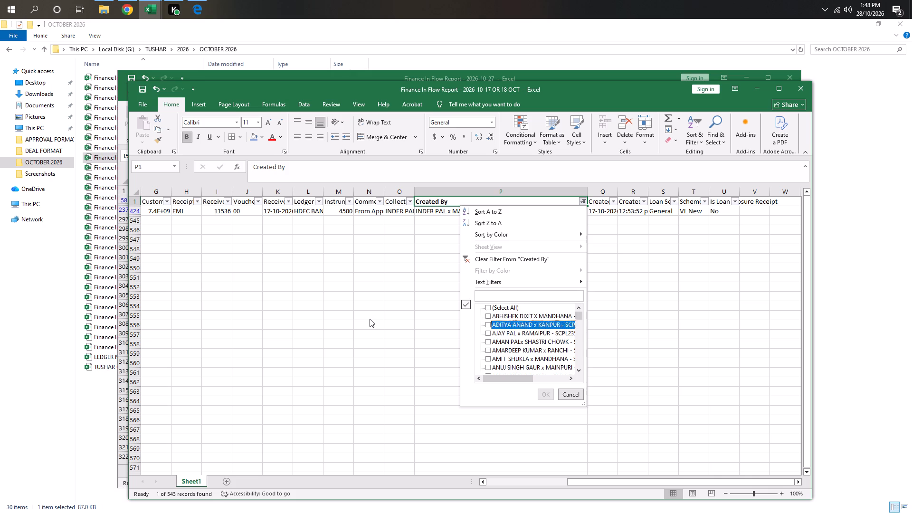
key("Down")
key("Up")
key("Up")
key("Up")
key("Up")
key("Up")
key("Up")
key("Up")
key("Up")
key("Up")
key("Up")
key("Up")
key("Up")
key("Up")
key("Up")
key("Up")
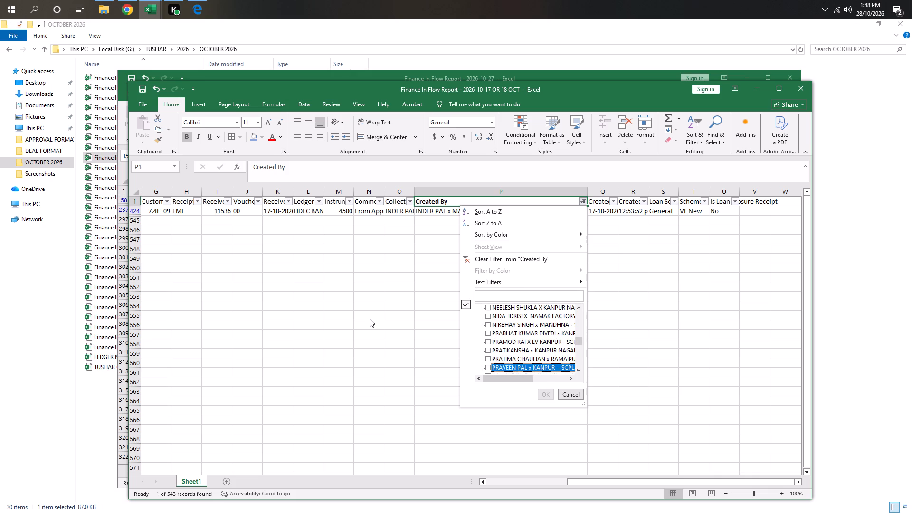
key("Down")
key("Down")
key("Down")
key("Down")
key("Down")
key("Down")
key("Down")
key("Down")
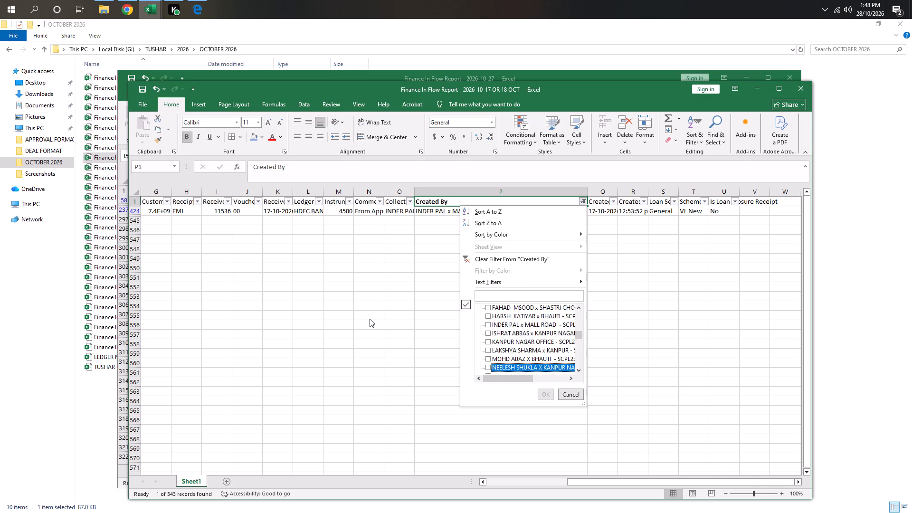
key("Down")
key("Down")
key("Down")
key("Down")
key("Down")
key("Down")
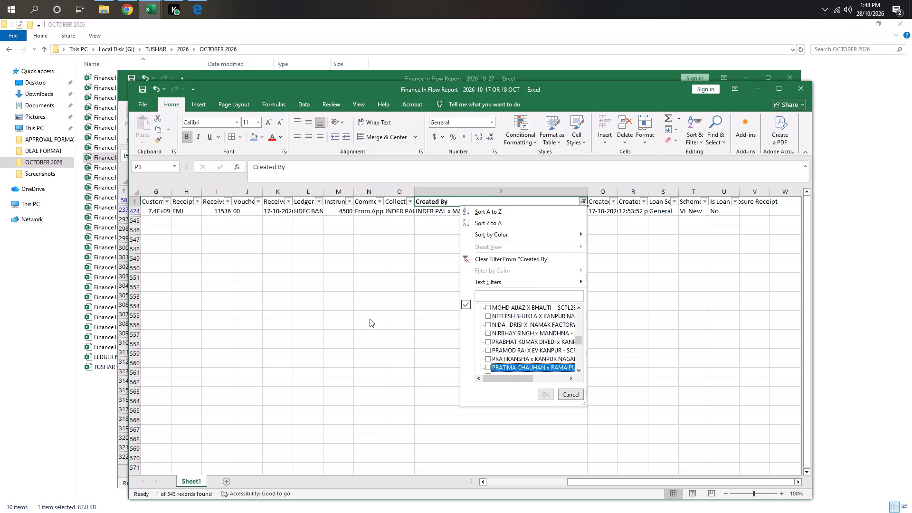
key("Down")
key("Down")
key("Down")
key("Down")
key("Down")
key("Down")
key("Down")
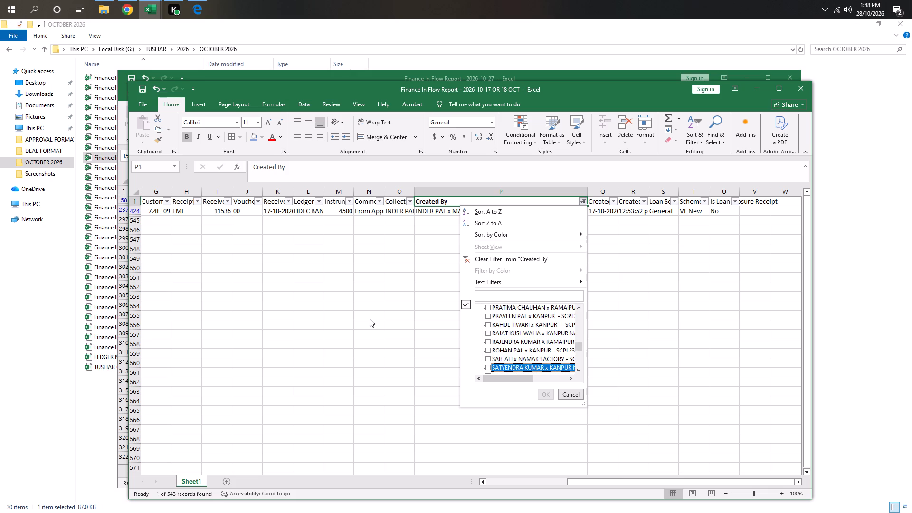
key("Down")
key("Down")
key("Down")
key("Down")
key("Down")
key("Down")
key("Down")
key("Down")
key("Down")
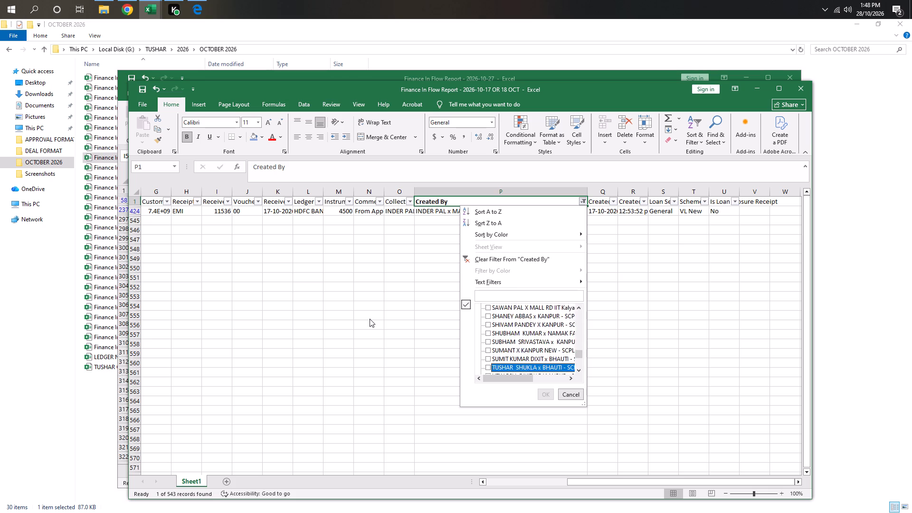
key("Down")
key("Escape")
Glance at the 27 October report, return to the 17 or 18 October Finance In Flow Report, save it and close it.
key("alt+Tab")
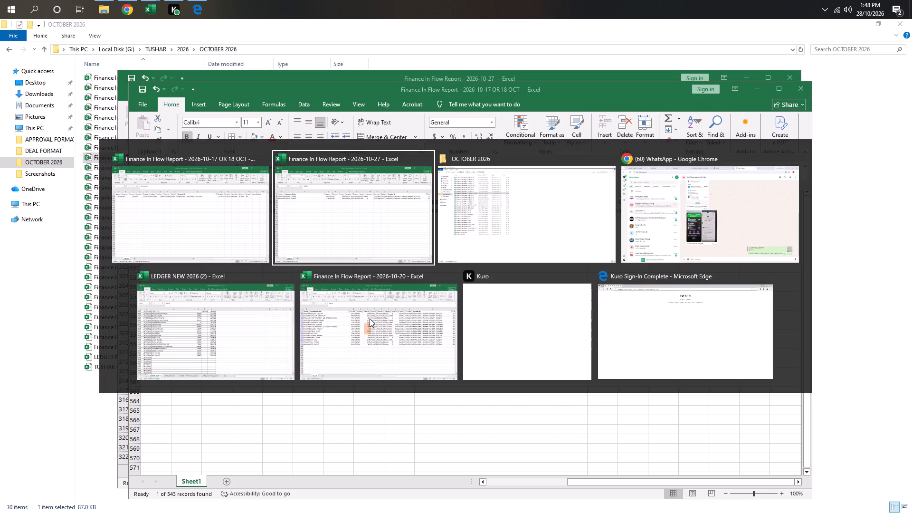
key("alt+Tab")
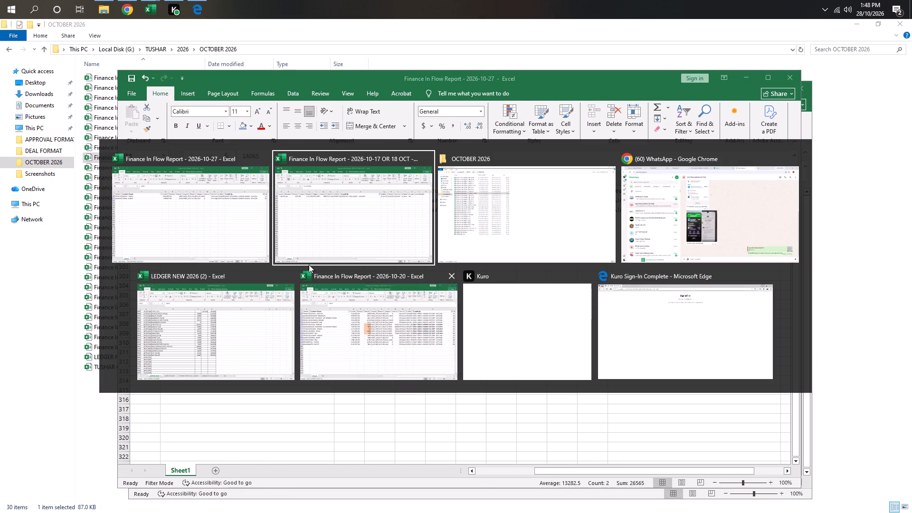
left_click(489, 276)
key("ctrl+s")
left_click(806, 84)
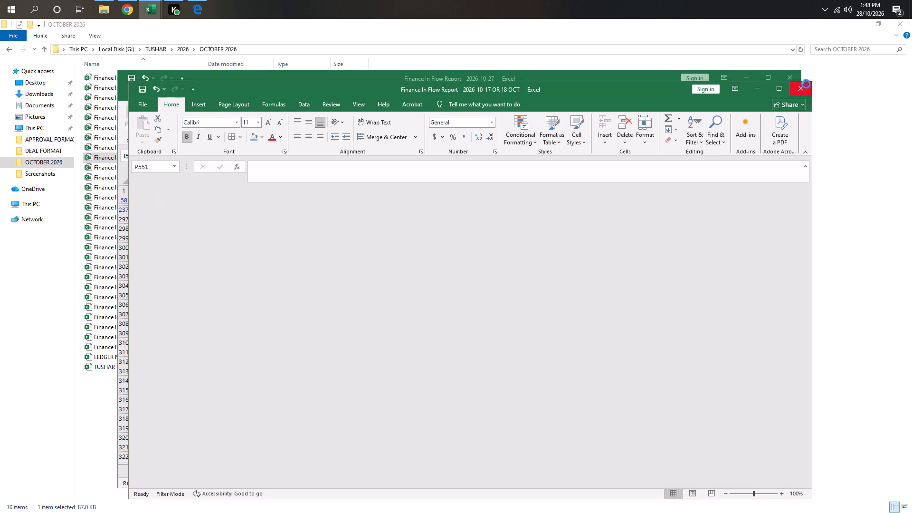
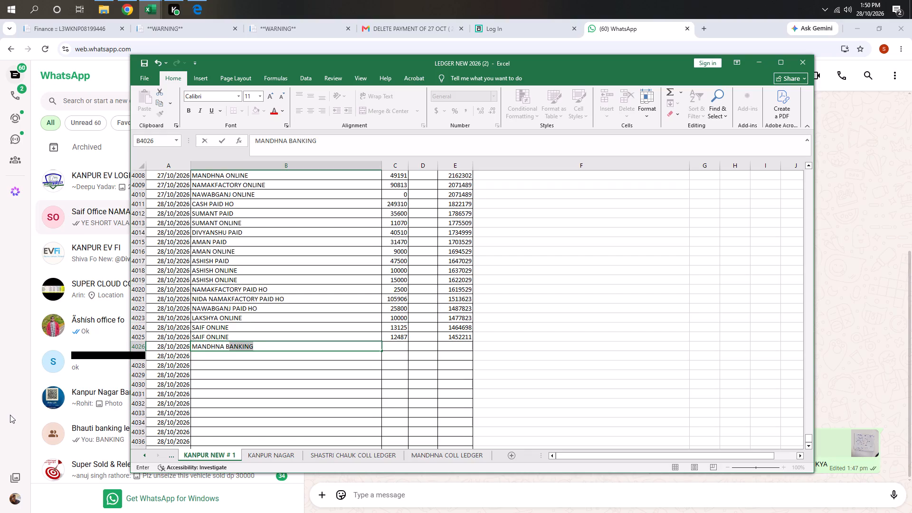
Complete the 28/10/2026 MANDHNA BANKING entry in the KANPUR NEW # 1 ledger with the amount 266600.
key("Right")
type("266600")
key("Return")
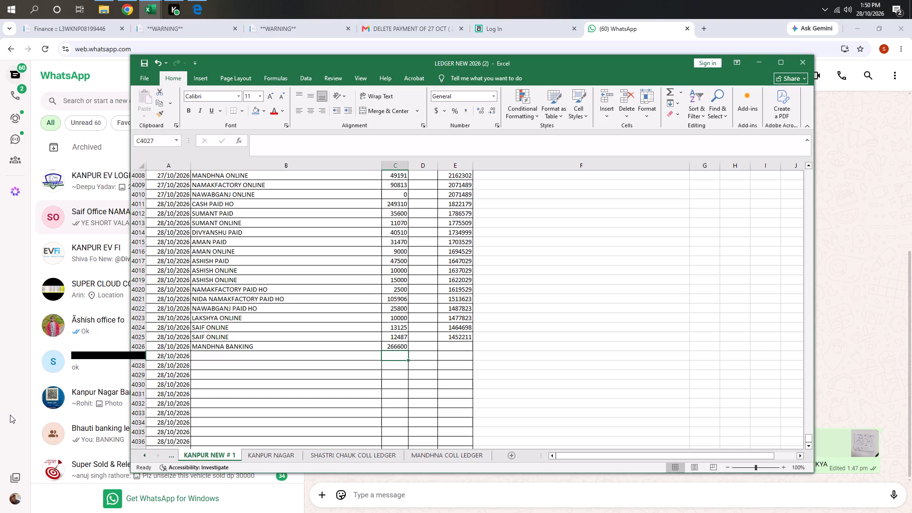
Enter the amounts 10000, 5000 and 2500 in the three rows below MANDHNA BANKING in the 28 October ledger.
type("10000")
key("Return")
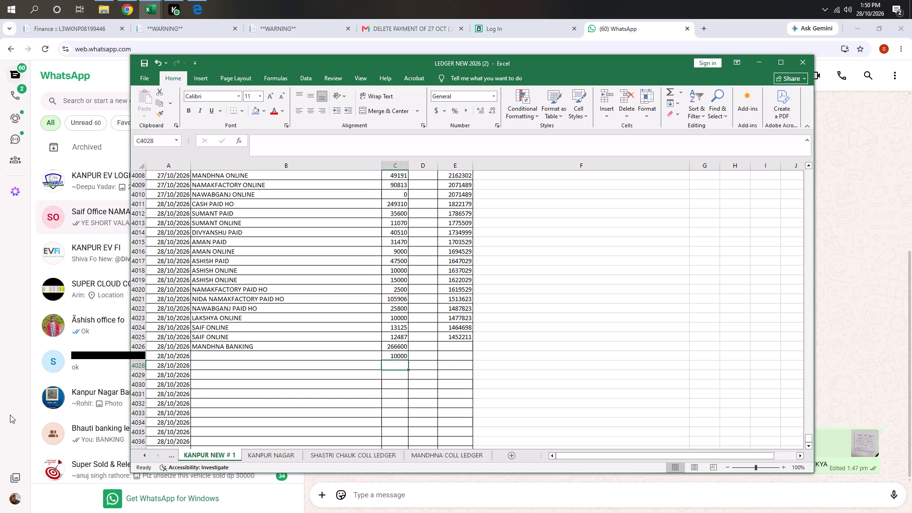
type("5000")
key("Return")
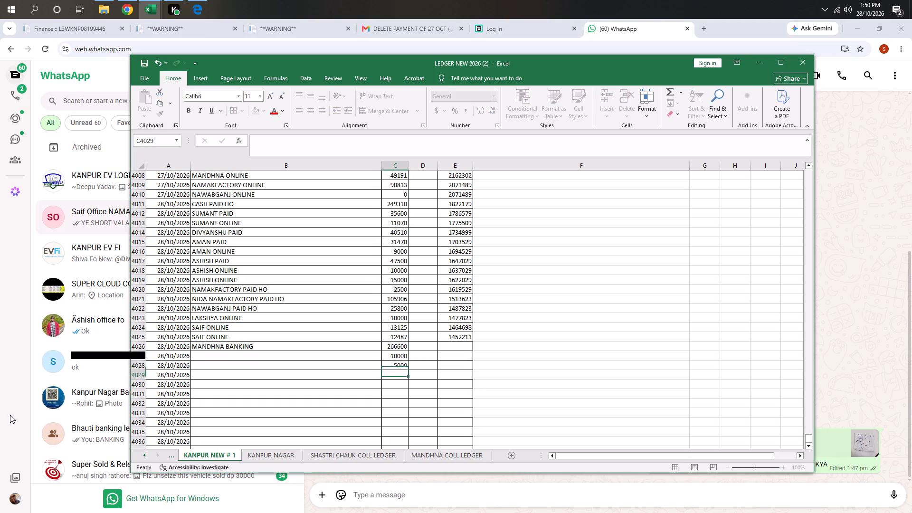
type("2500")
key("Return")
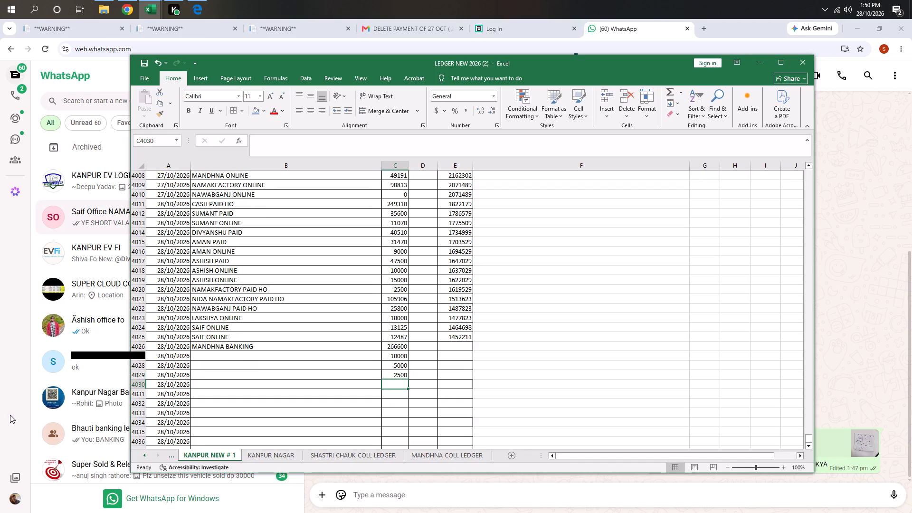
Extend the running balance formula in column E from the last SAIF ONLINE row through row 4029.
left_click(463, 339)
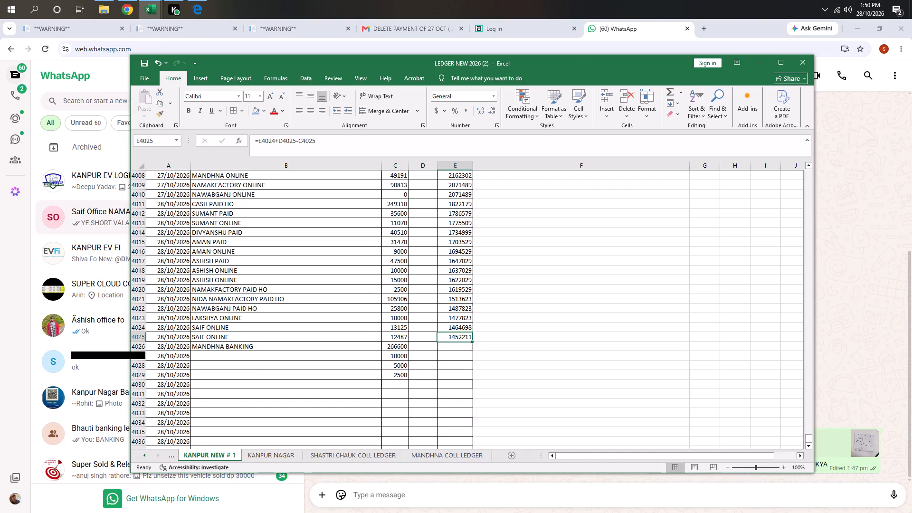
left_click_drag(473, 341, 471, 350)
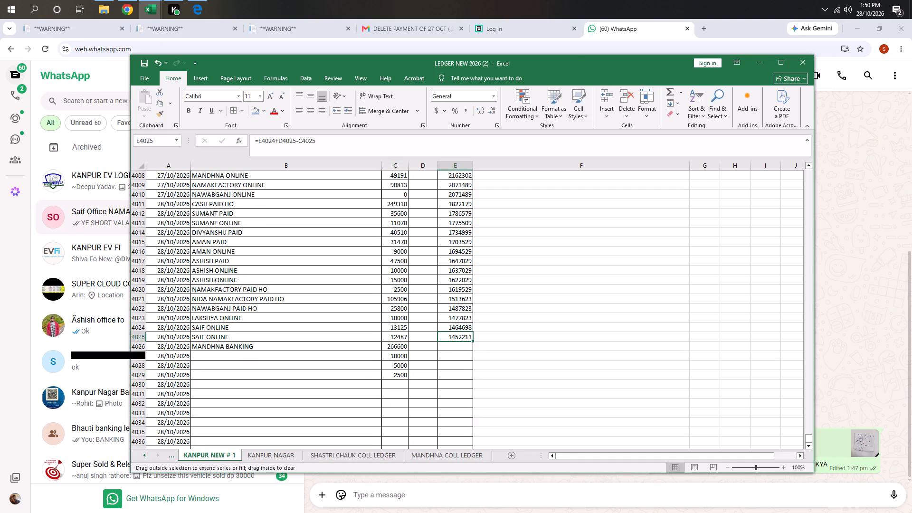
left_click_drag(471, 350, 468, 378)
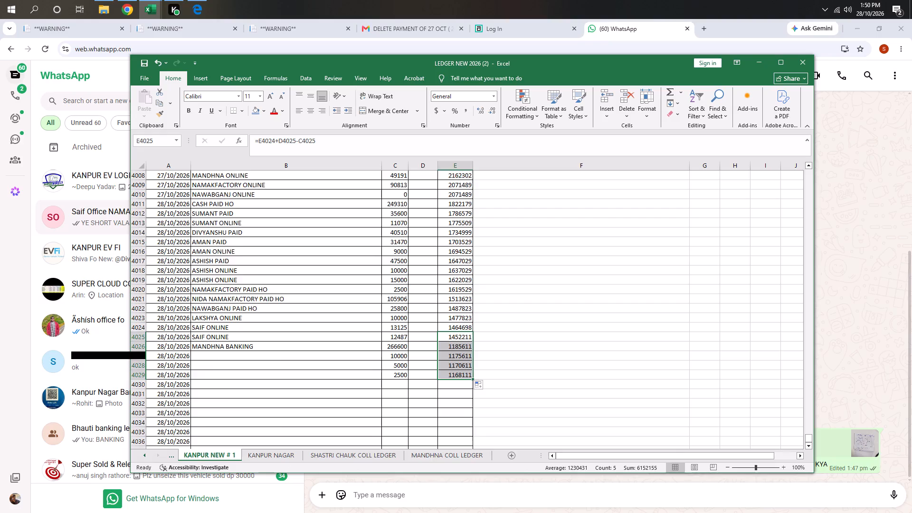
Check the combined amount of the 28 October SUMANT PAID and SUMANT ONLINE entries.
scroll(305, 322, "up", 2)
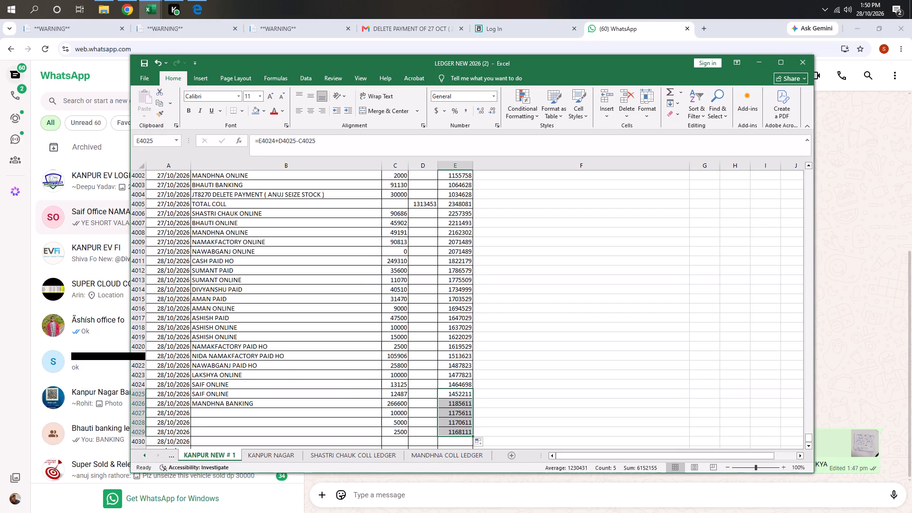
left_click_drag(390, 273, 390, 278)
scroll(272, 379, "down", 2)
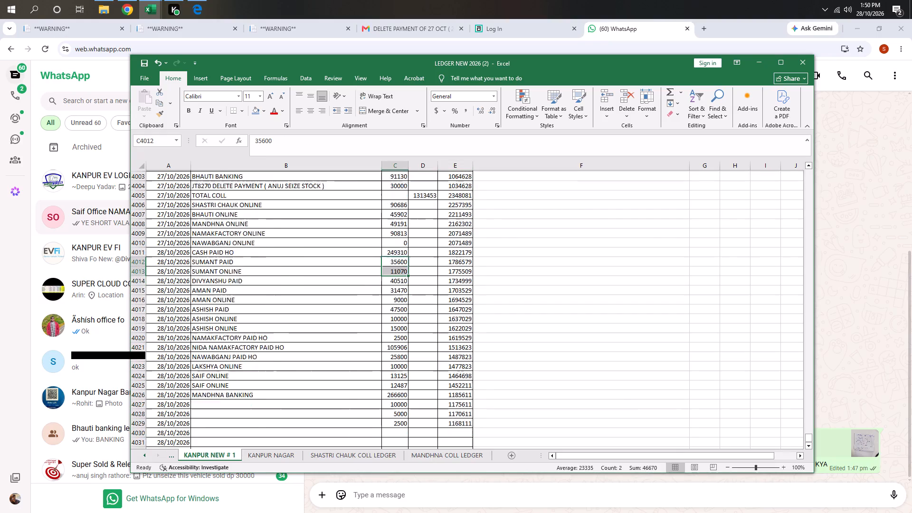
Label the 10000, 5000 and 2500 entries in rows 4027 to 4029 as MANDHNA ONLINE and save the workbook.
scroll(272, 379, "down", 1)
left_click(265, 330)
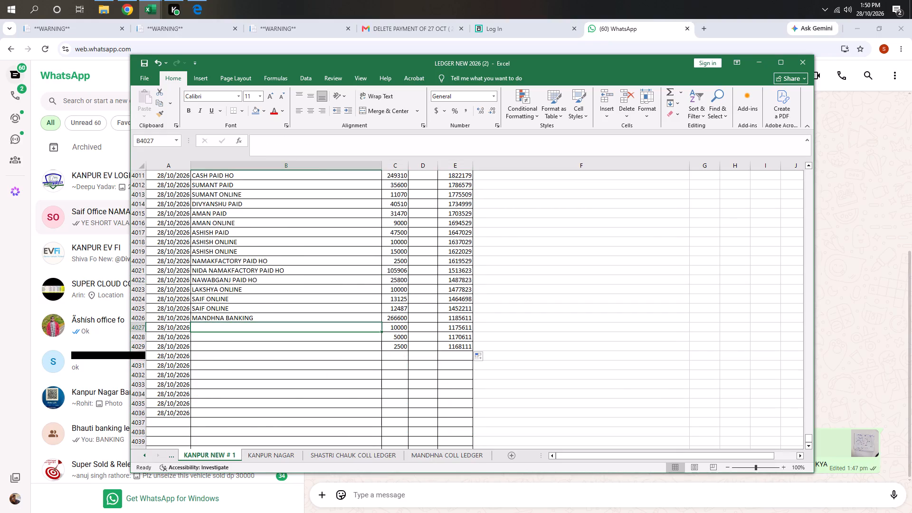
type("MANDHNA O")
key("Down")
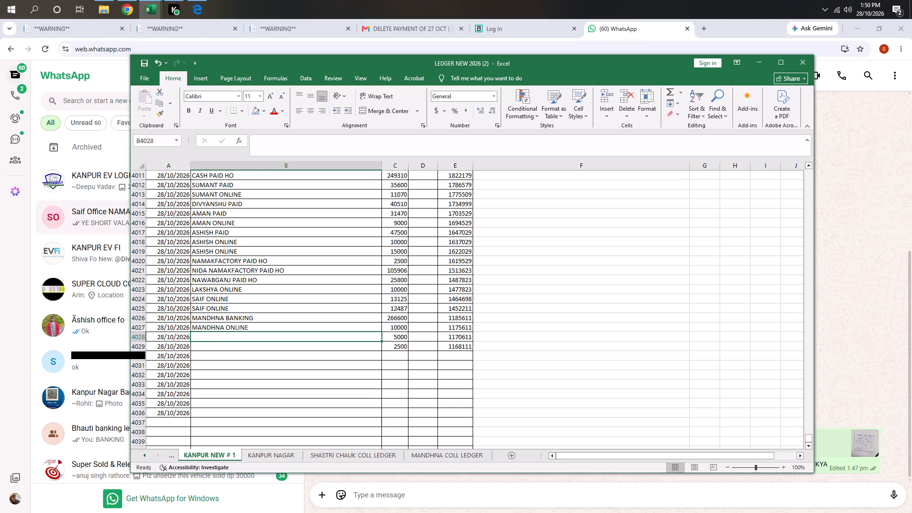
key("Up")
key("shift+Down")
key("shift+Down")
key("ctrl+d")
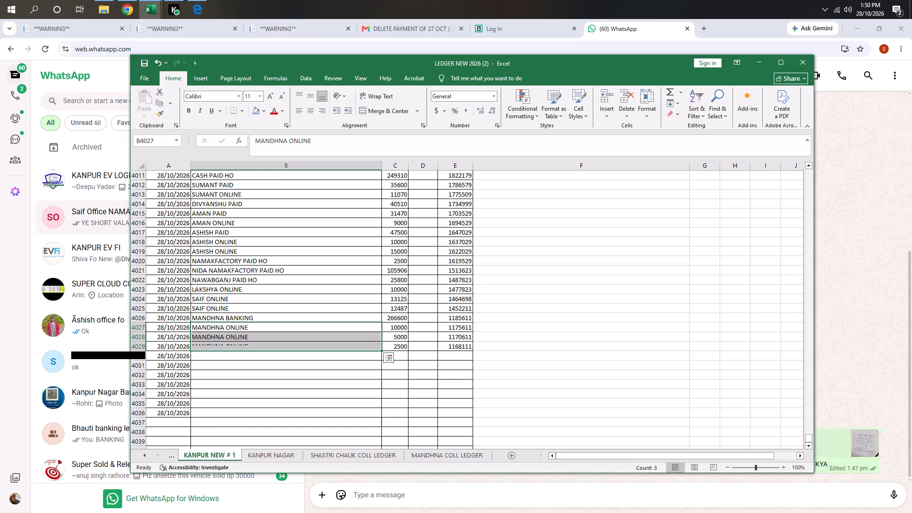
left_click(303, 354)
key("ctrl+s")
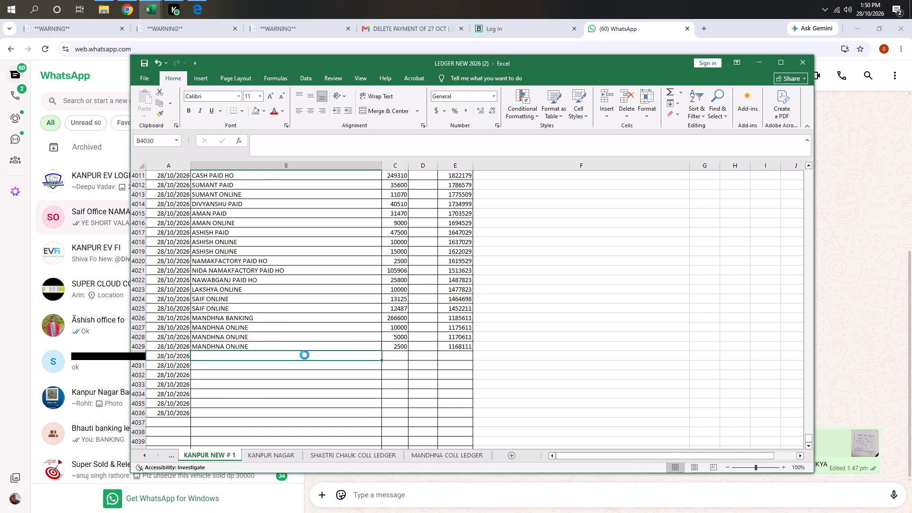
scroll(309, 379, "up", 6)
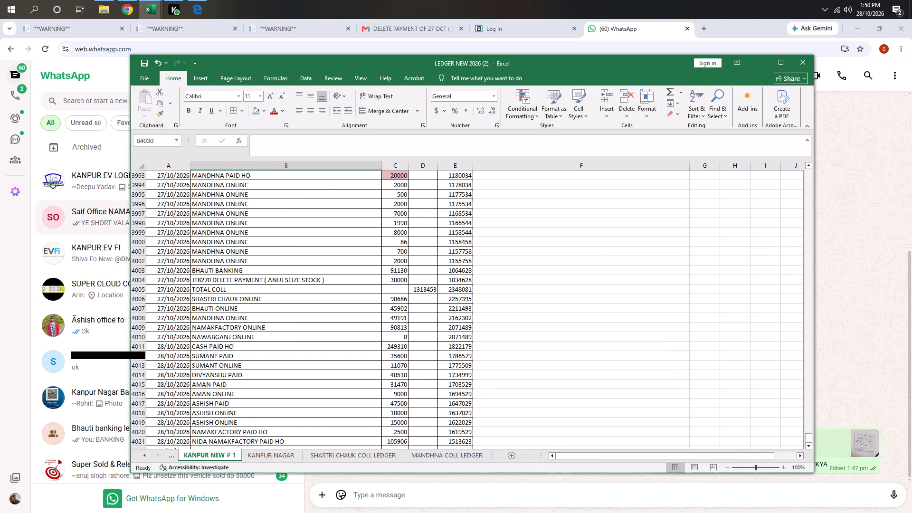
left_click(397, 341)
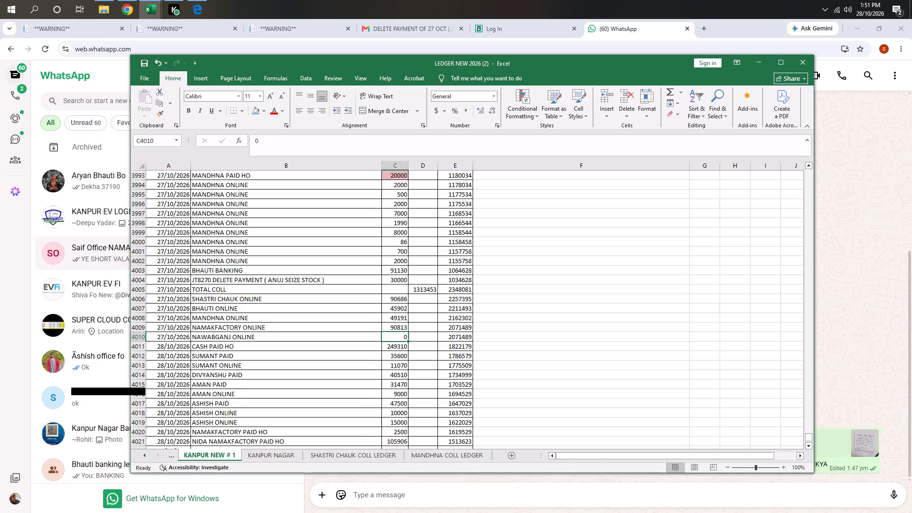
Switch from the KANPUR NEW # 1 ledger to the KANPUR NAGAR sheet of the workbook.
scroll(324, 295, "down", 2)
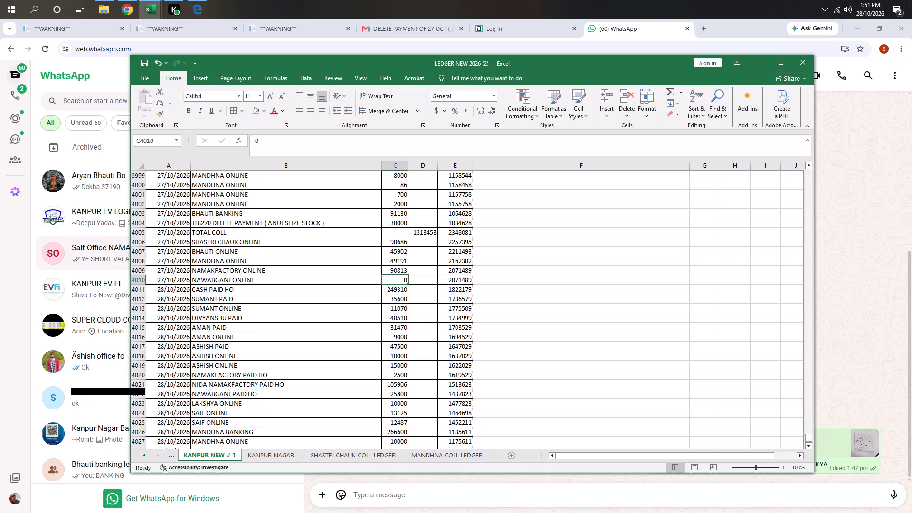
left_click(274, 460)
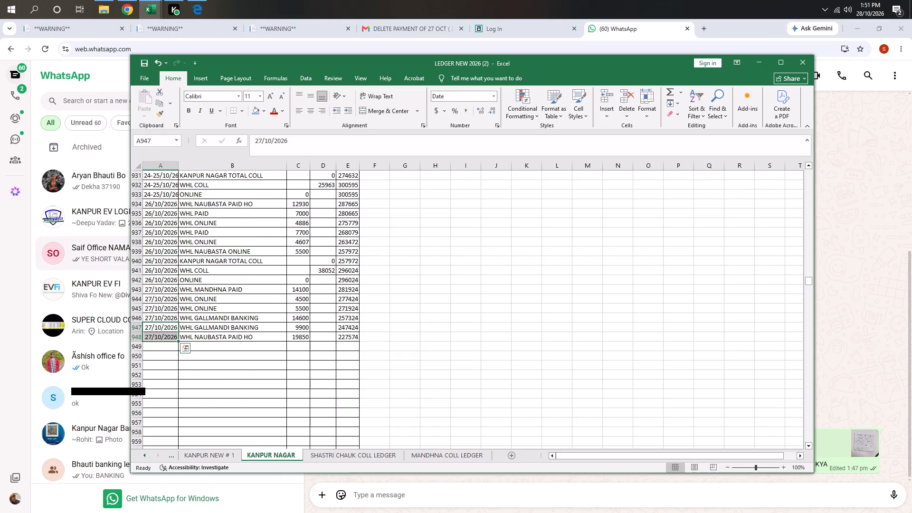
Fill the date 27/10/2026 down rows 949 to 951 of the KANPUR NAGAR sheet.
left_click(159, 357)
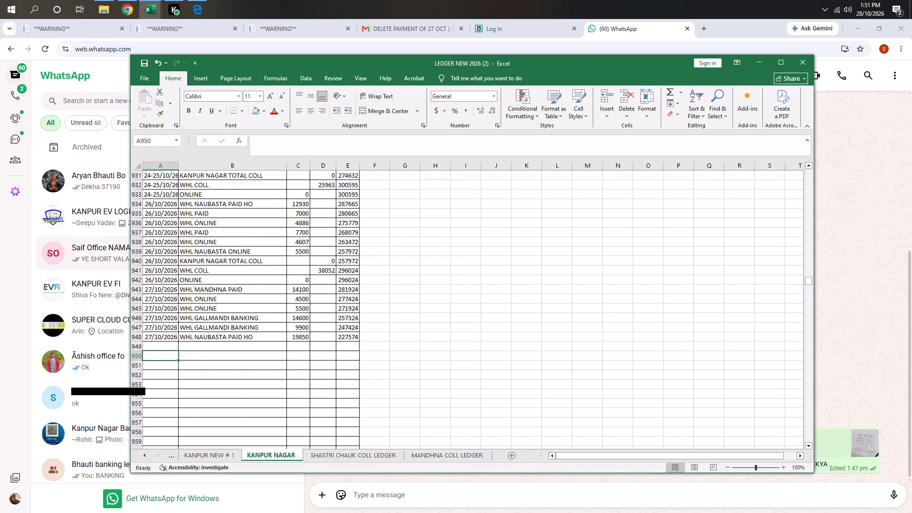
left_click_drag(167, 337, 163, 367)
key("ctrl+d")
Record KANPUR NAGAR TOTAL COLL of 7000 in column D of row 949.
left_click(203, 344)
key("k")
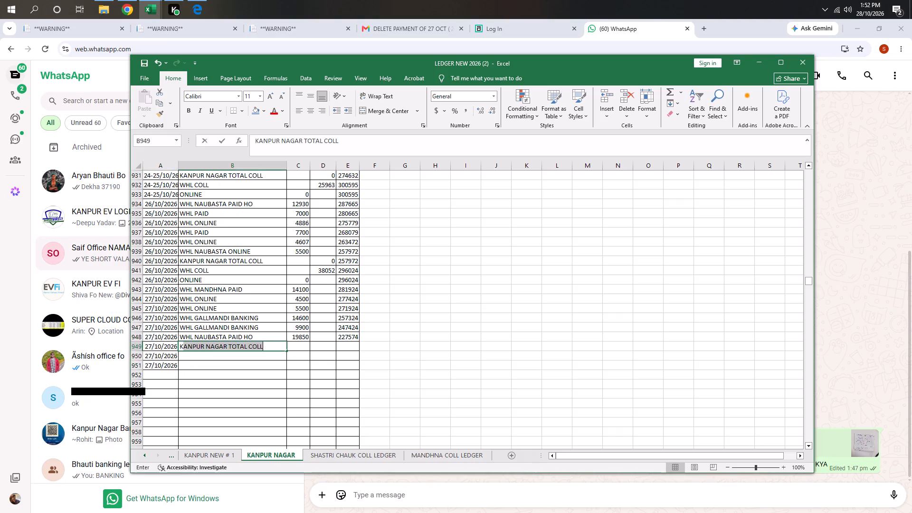
key("Right")
key("Right")
key("Left")
key("Right")
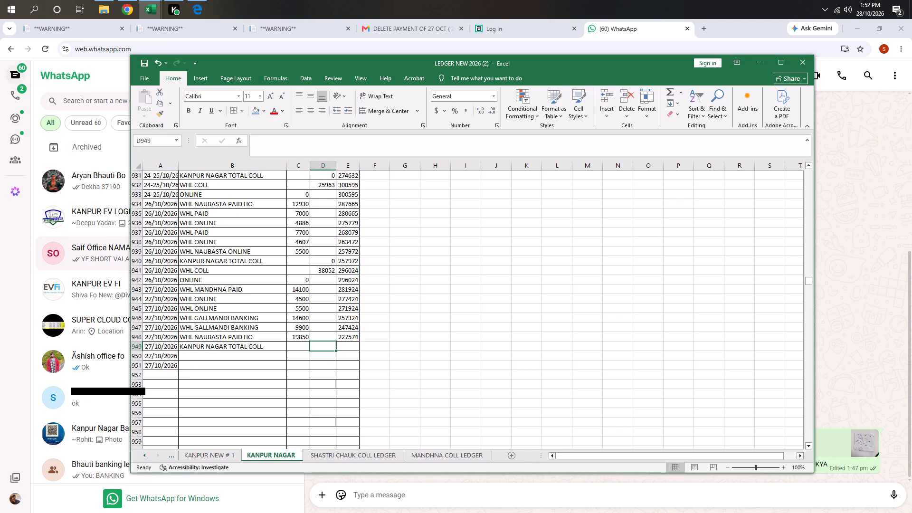
type("7000")
key("Return")
Record WHL COLL of 38183 in column D of row 950.
key("Left")
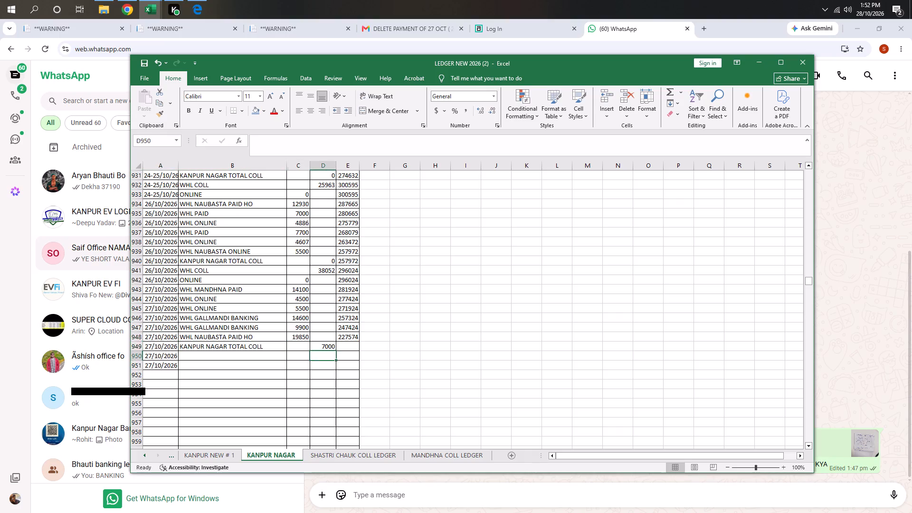
key("Left")
type("WHL CO")
key("Tab")
key("Tab")
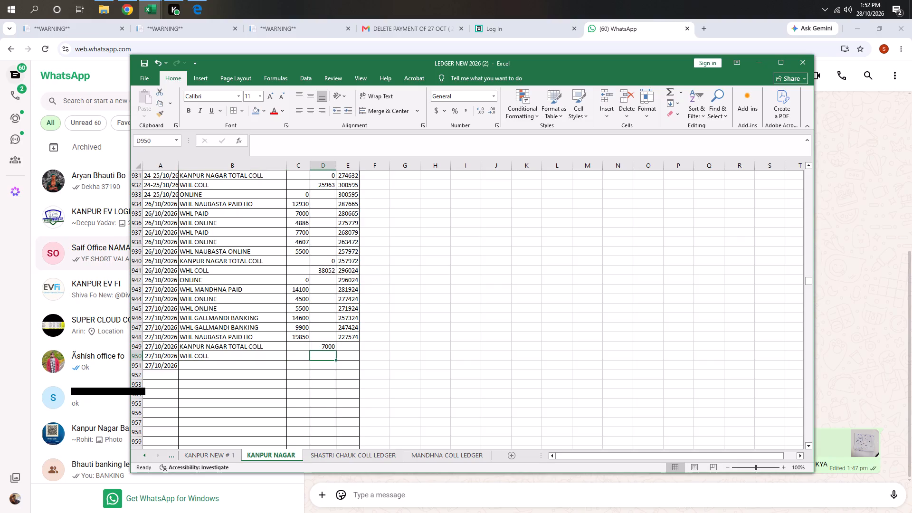
type("38183")
key("Return")
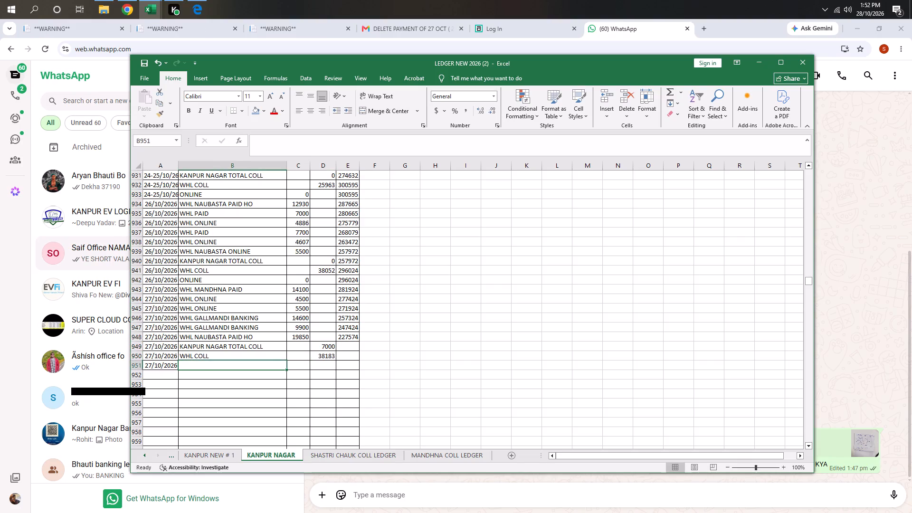
Record ONLINE of 7000 in column C of the last 27 October row, 951.
key("o")
key("Right")
type("7000")
key("Return")
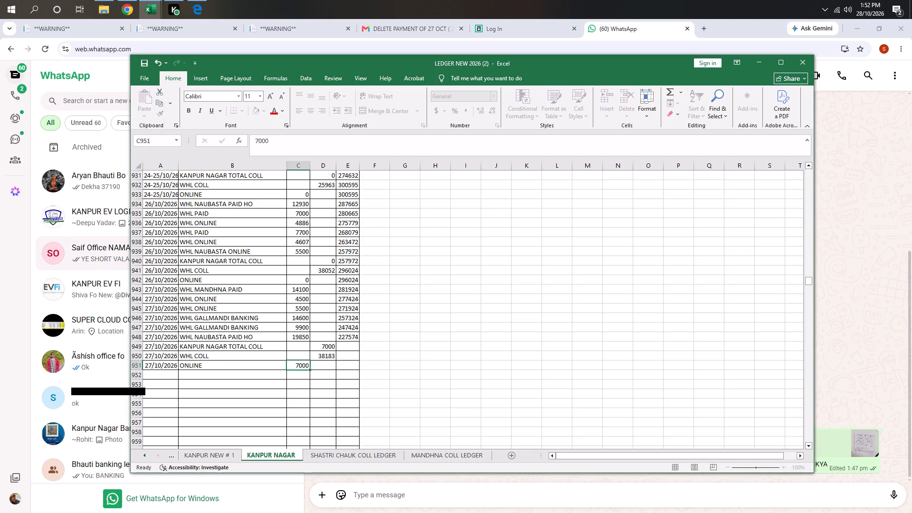
Date row 952, directly below the 27 October ONLINE entry, 28/10/2026.
key("Left")
key("Left")
type("28-10-26")
key("Return")
key("Up")
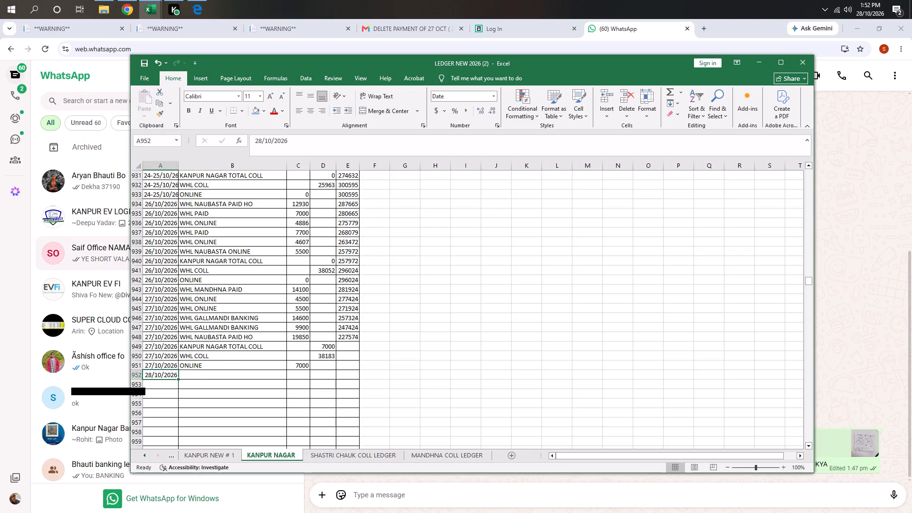
Record WHL PAID of 6810 in column C of the 28 October row, 952.
key("Right")
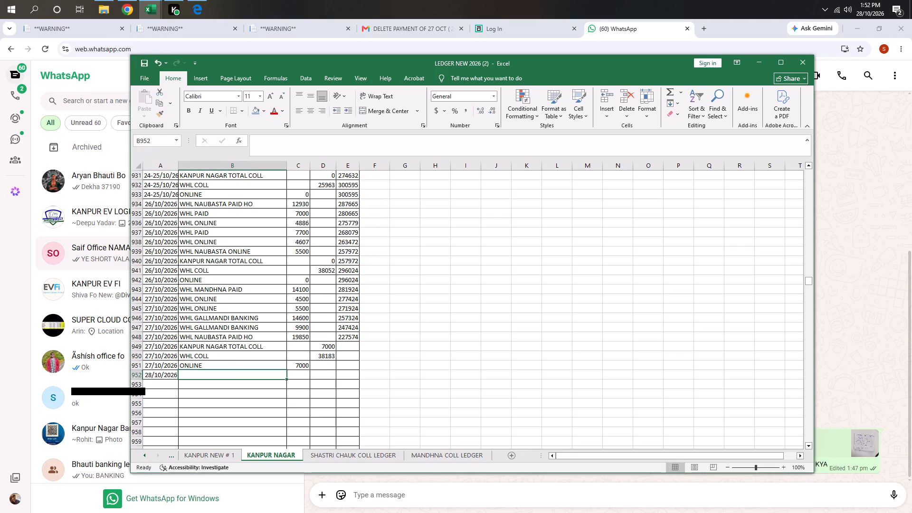
type("WHL C")
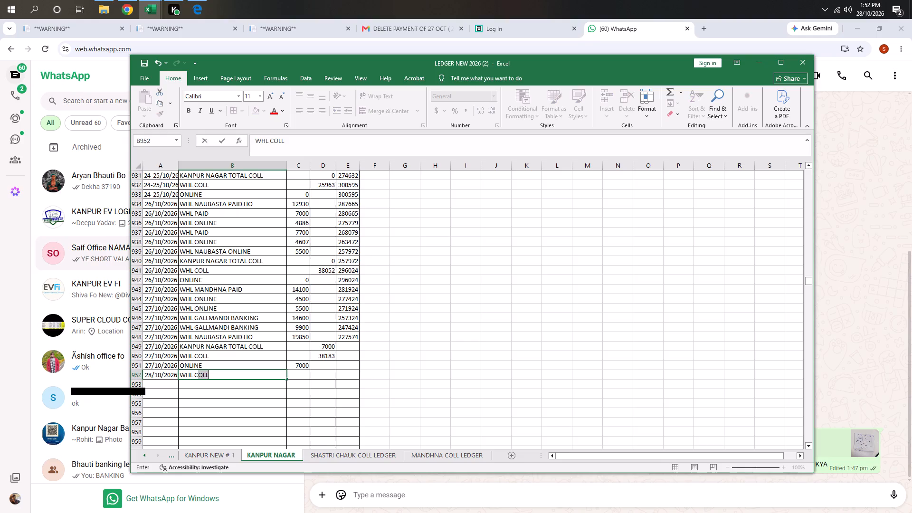
key("BackSpace")
key("BackSpace")
type("PA")
key("Tab")
key("Tab")
key("Tab")
key("Tab")
key("Tab")
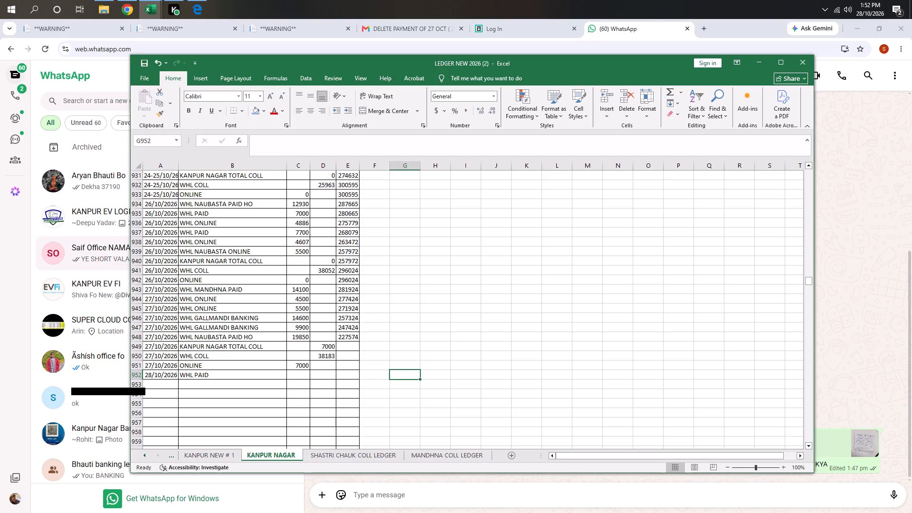
key("Left")
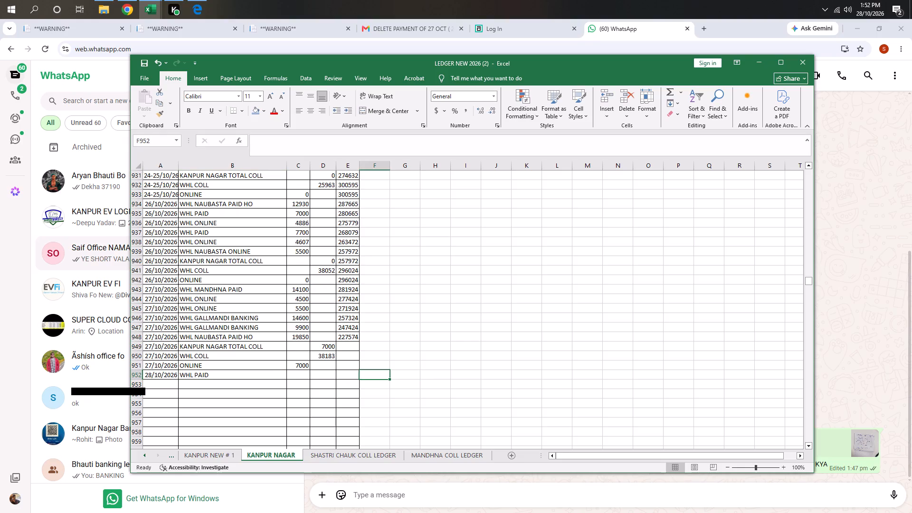
key("Left")
key("Left")
key("Left")
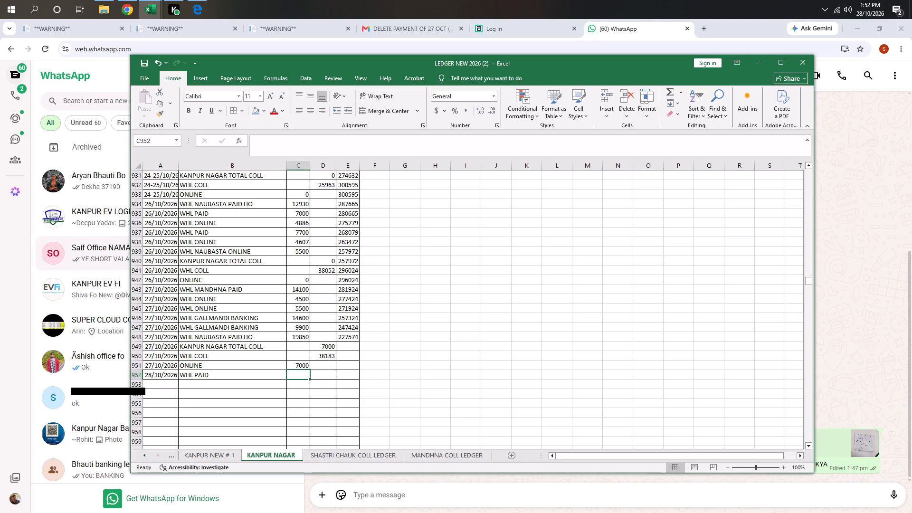
type("68")
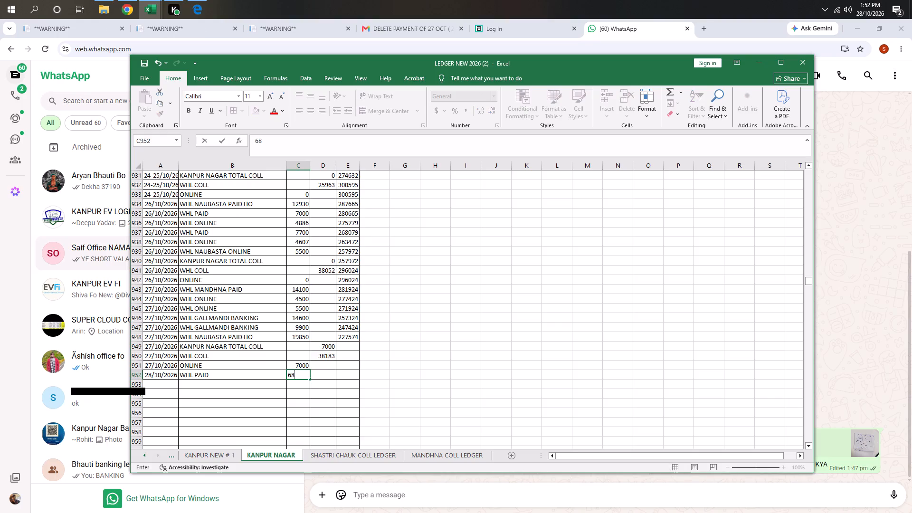
type("10")
key("Return")
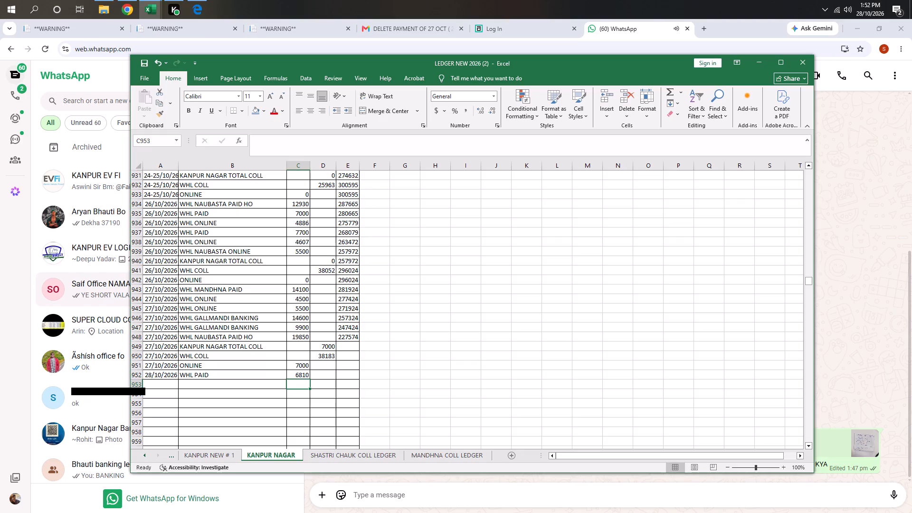
Fill the date 28/10/2026 from row 952 down through row 956.
key("Left")
key("Left")
key("Up")
key("Down")
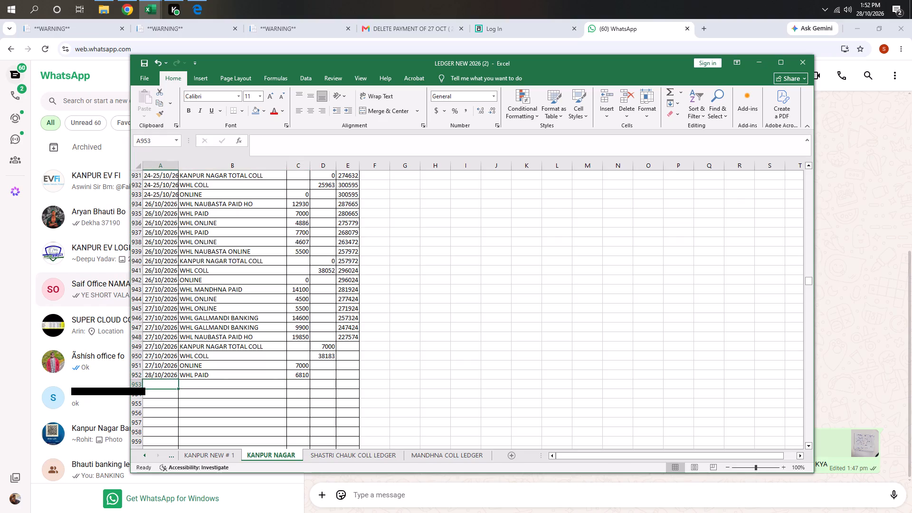
key("shift+Up")
key("Up")
key("shift+Down")
key("shift+Down")
key("shift+Down")
key("shift+Down")
key("ctrl+d")
Record WHL PAID of 12930 in column C of the second 28 October row, 953.
key("Down")
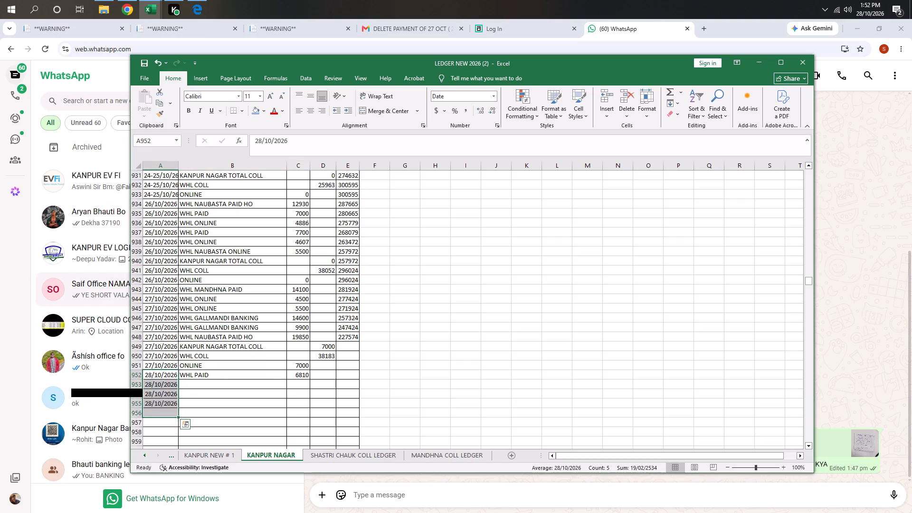
key("Right")
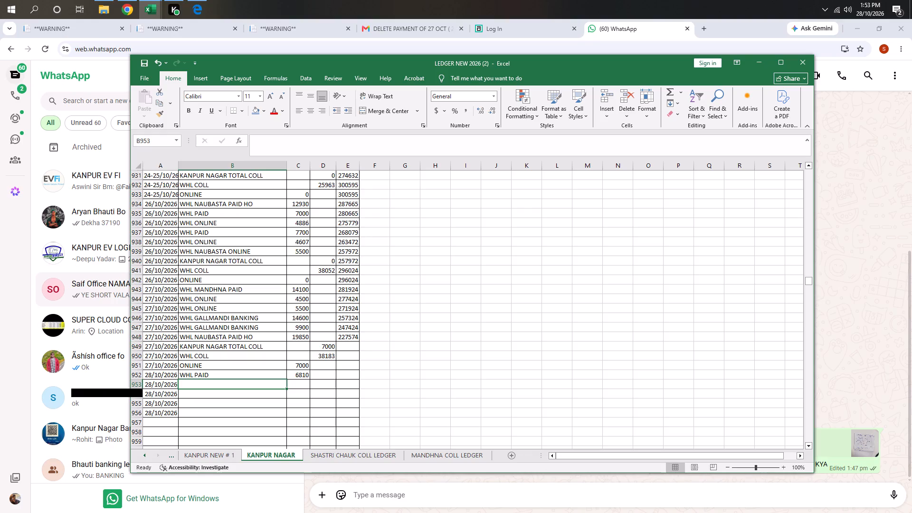
type("WHL PAI")
key("Tab")
type("23+")
key("Return")
key("period")
key("Up")
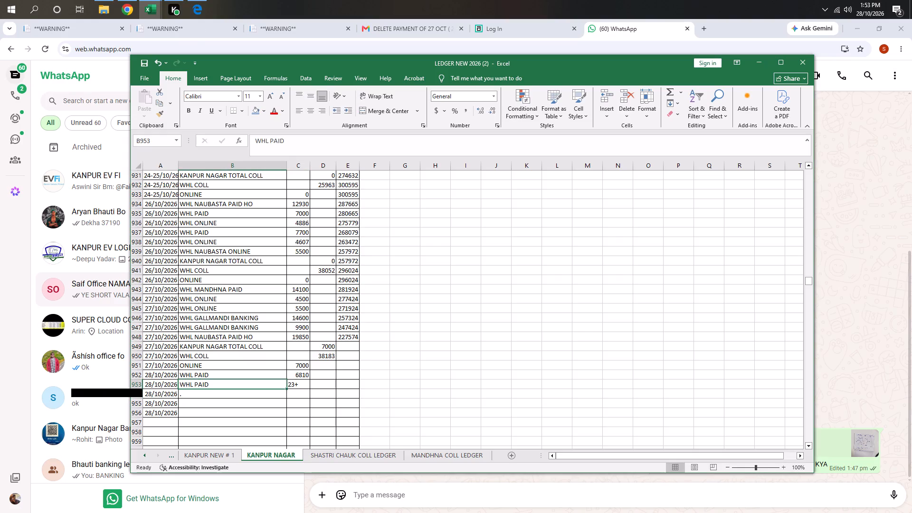
key("Right")
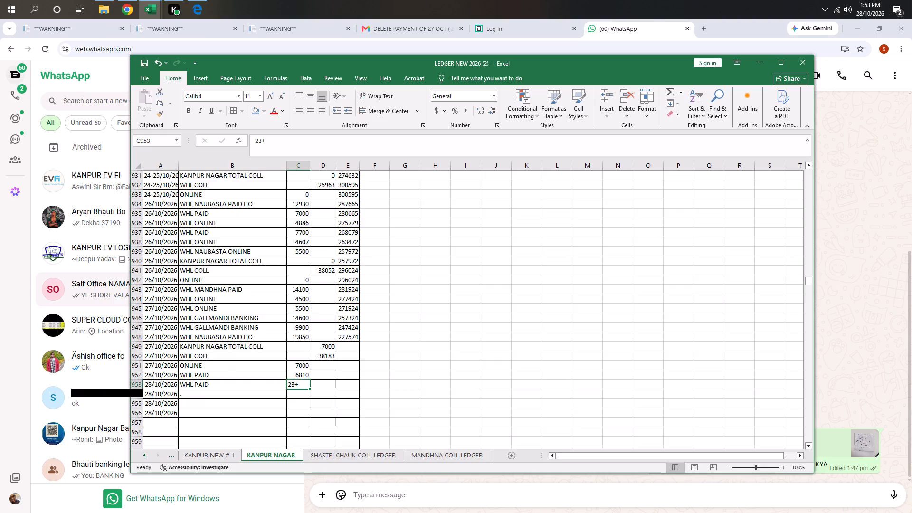
type("129")
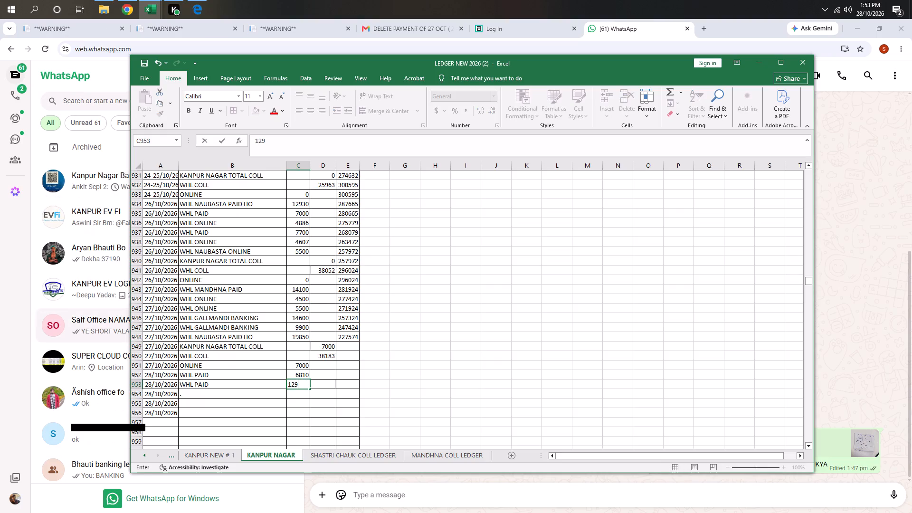
type("30")
key("Return")
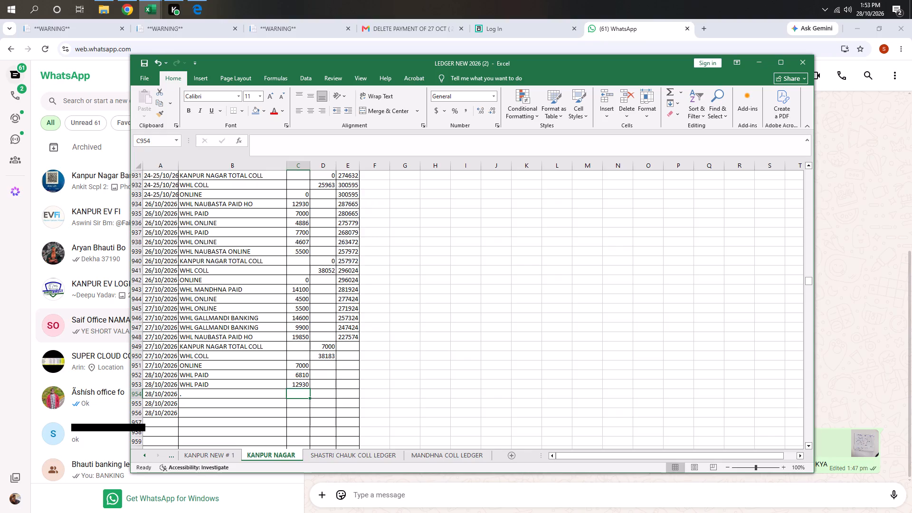
Record WHL ONLINE of 6000 in column C of the 28 October row 954, replacing the stray period in column B.
key("Left")
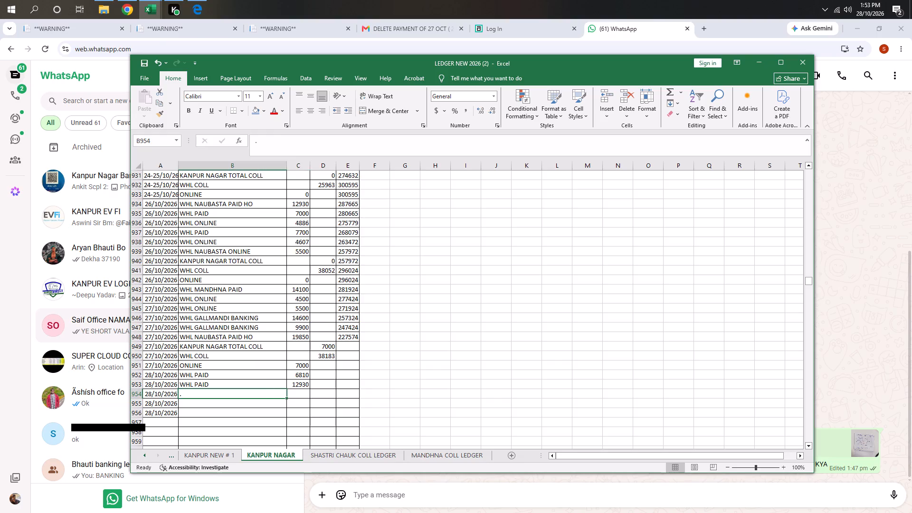
type("WHL")
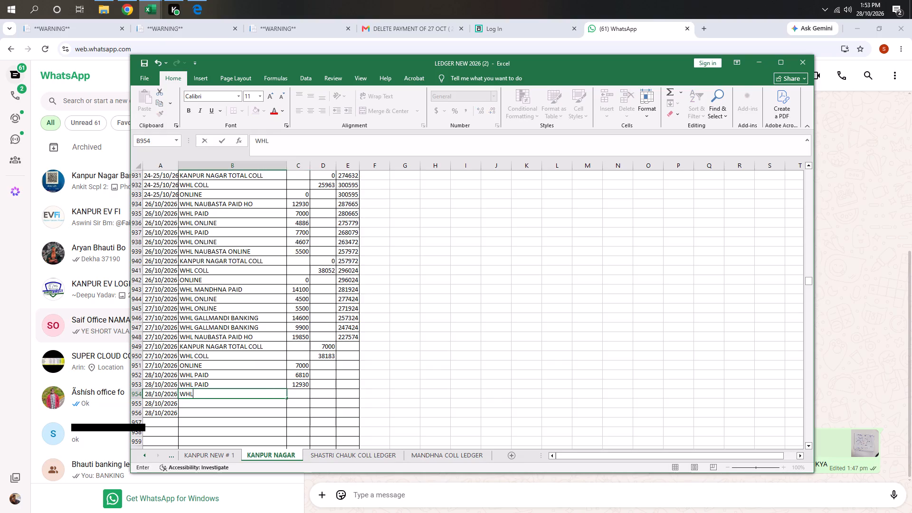
key("space")
key("BackSpace")
key("space")
type("O")
key("Tab")
type("6000")
key("Return")
Copy the WHL ONLINE description from row 954 down to row 955 and enter its amount of 8443 in column C.
key("Up")
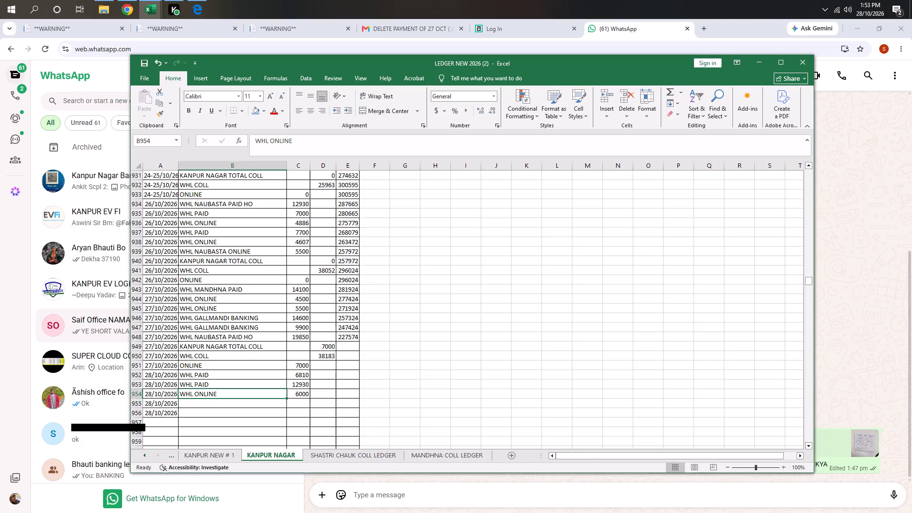
key("shift+Down")
key("ctrl+d")
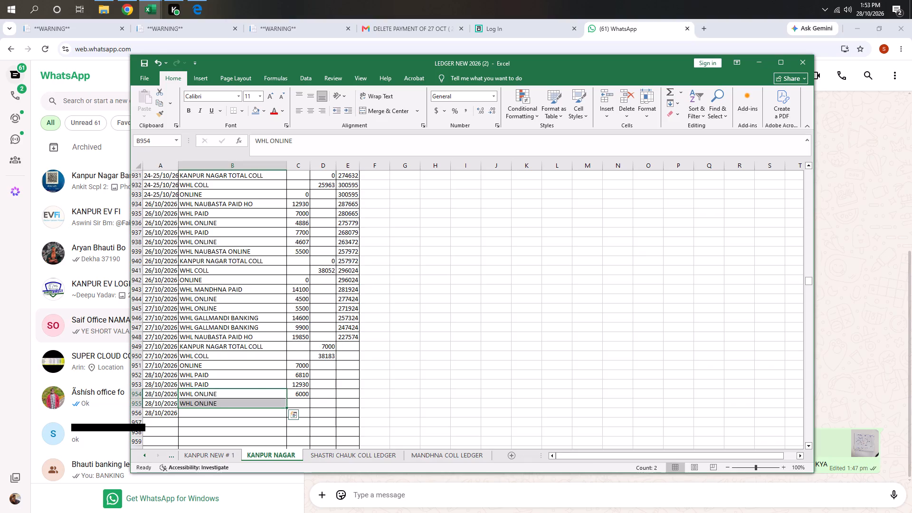
key("Right")
key("Down")
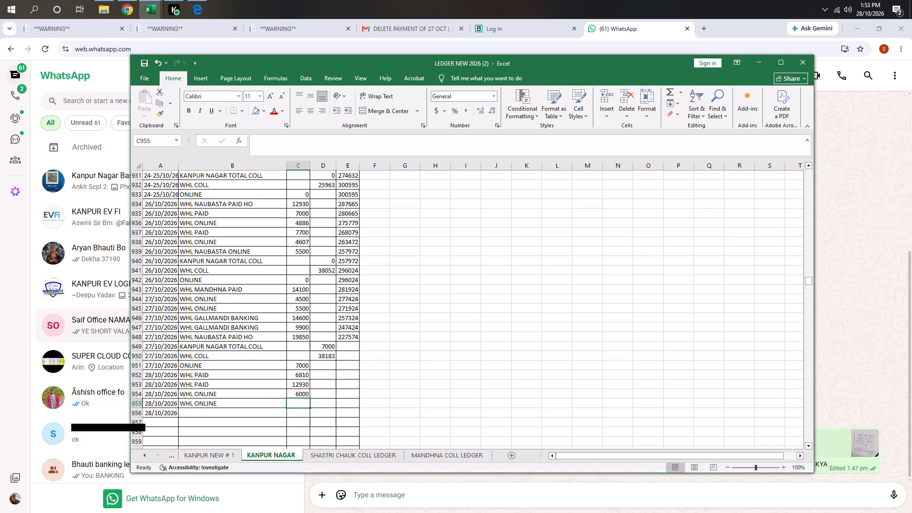
type("8443")
key("Return")
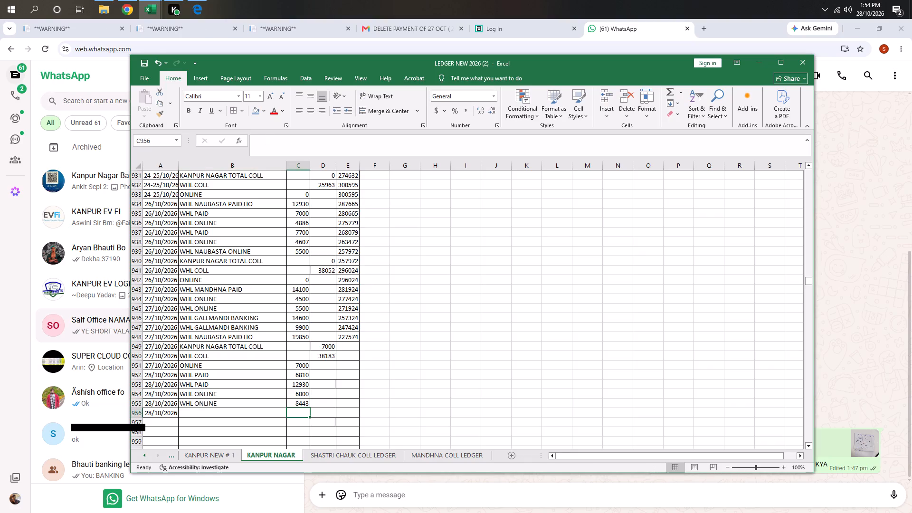
Record WHL GALLAMANDI BANKING of 1550 in column C of the 28 October row 956.
key("Left")
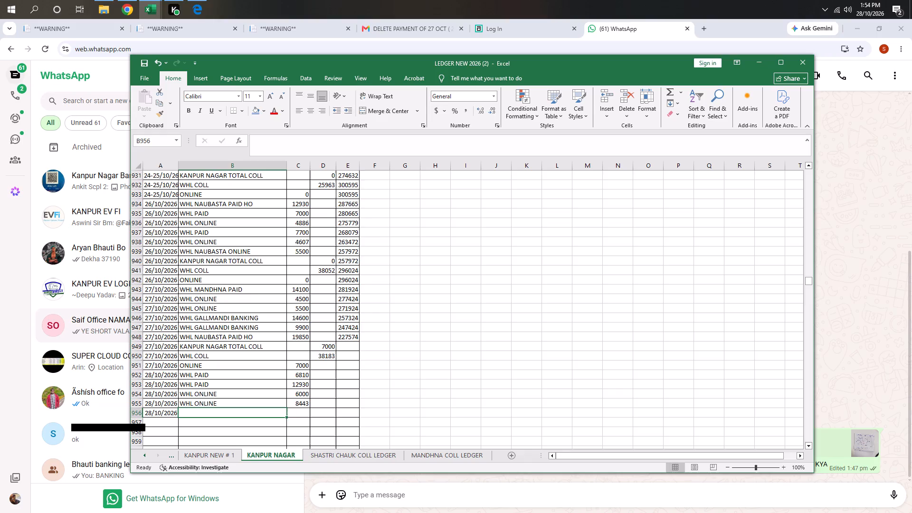
type("WHL GAL")
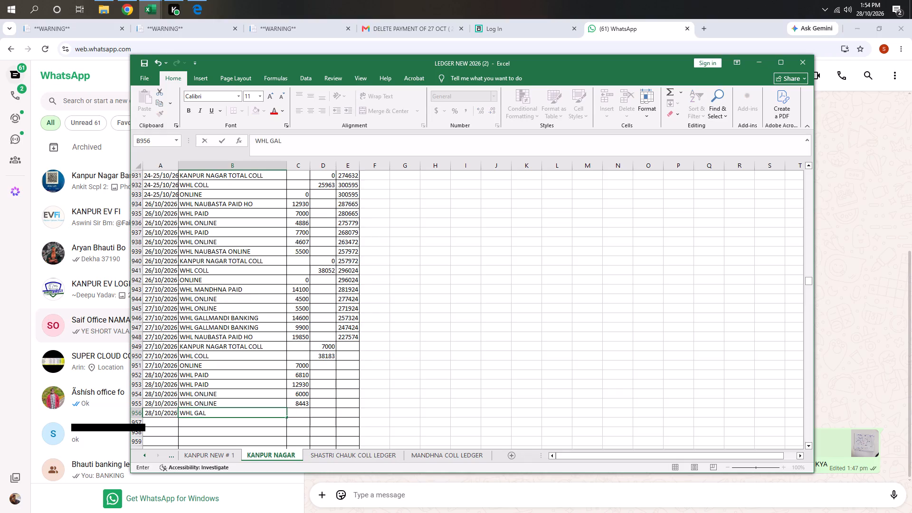
type("LA")
type("MAN")
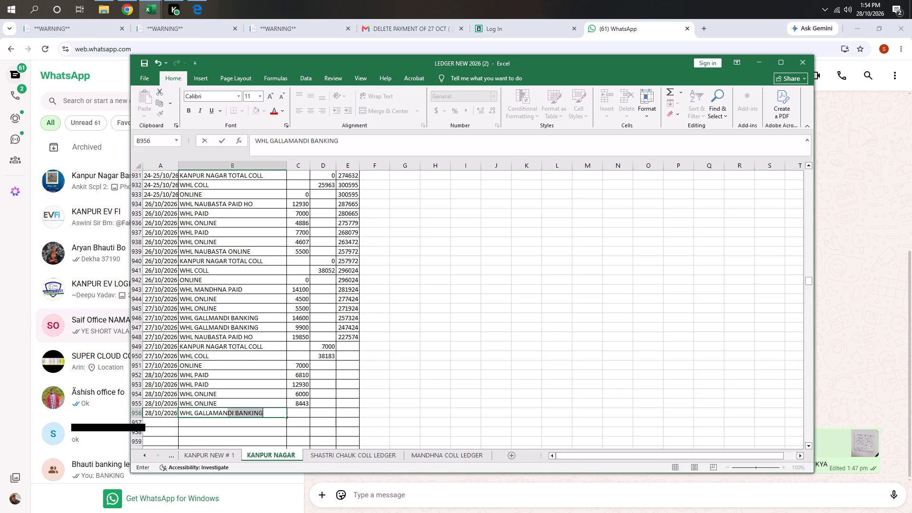
key("Tab")
type("1550")
key("Return")
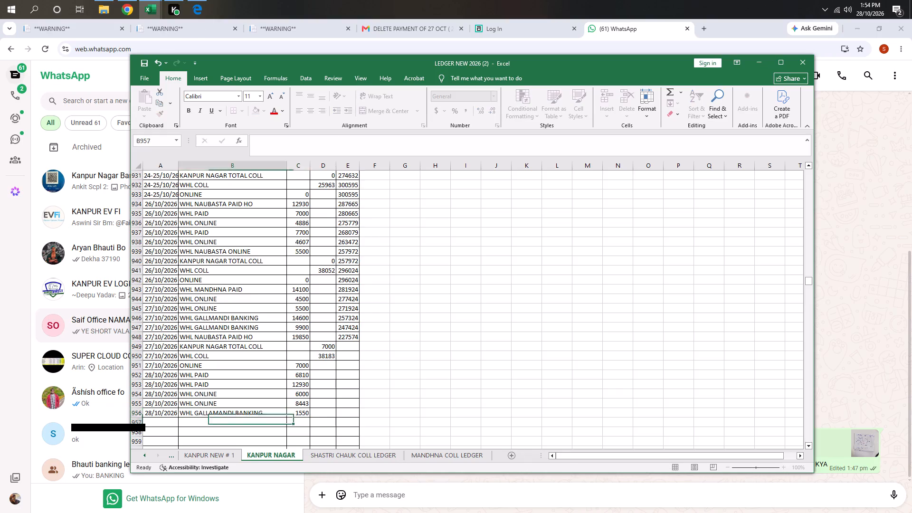
Record WHL GHATAMPUR BANKING of 12000 in column C of row 957, directly below the GALLAMANDI entry.
type("WHL")
key("space")
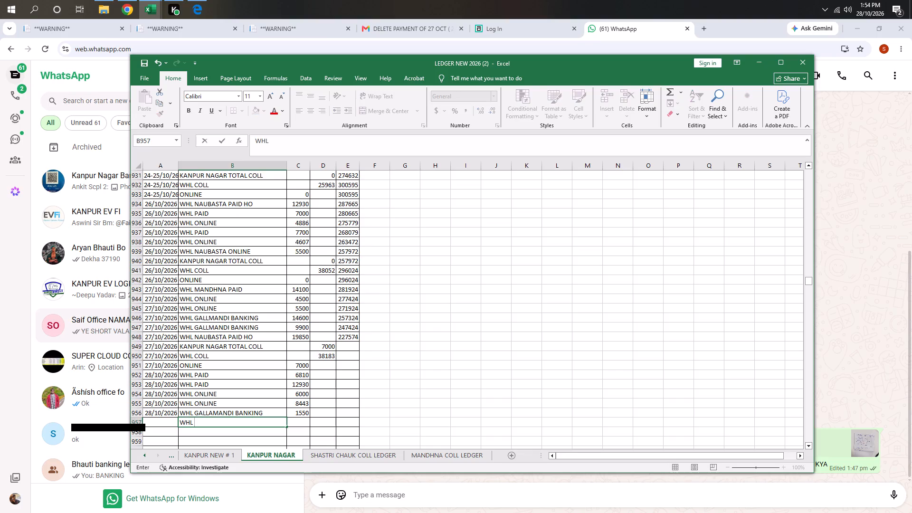
type("GA")
key("BackSpace")
type("JA")
key("BackSpace")
key("BackSpace")
type("HATA")
type("MPUR")
key("space")
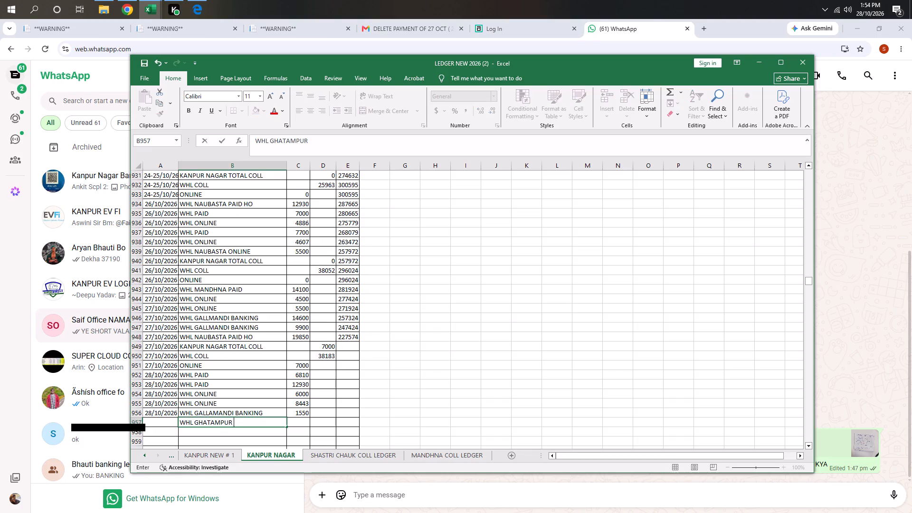
key("b")
type("ANKING")
key("Tab")
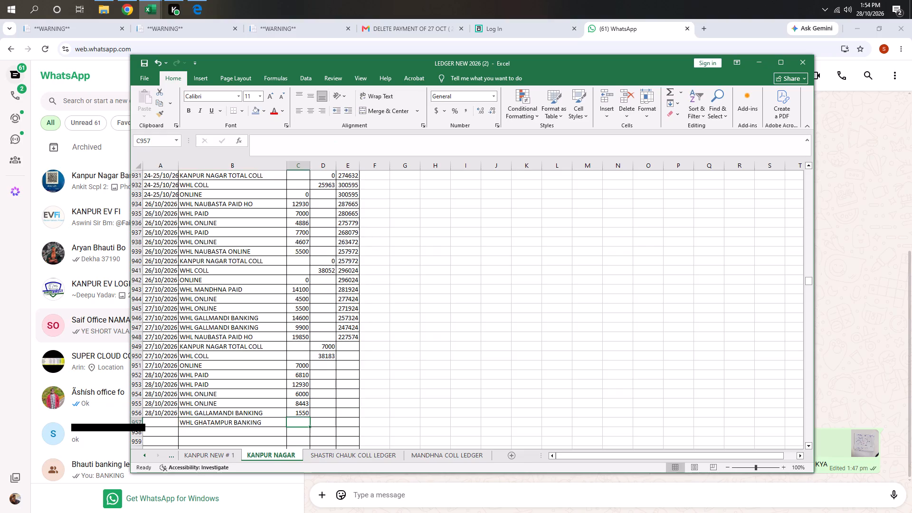
type("12000")
Fill the date 28/10/2026 from row 956 down to the WHL GHATAMPUR BANKING row, 957.
key("Up")
key("Left")
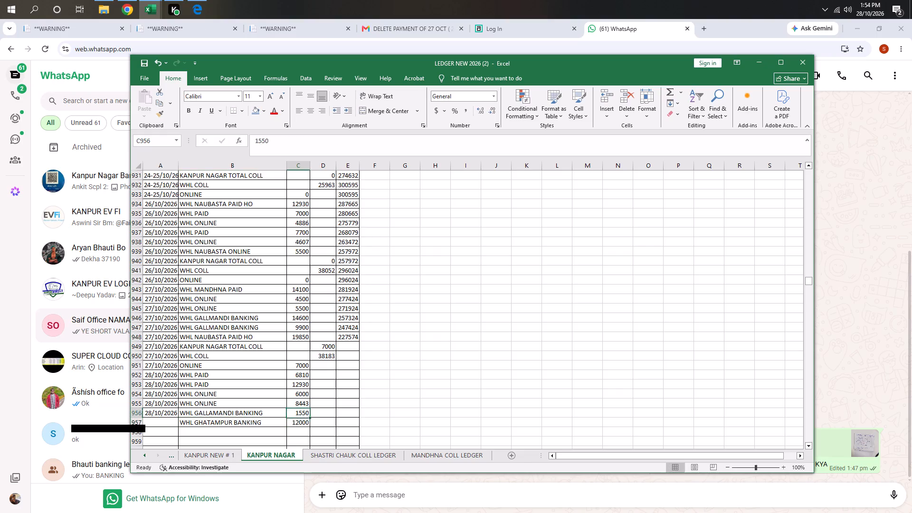
key("Left")
key("shift+Down")
key("ctrl+d")
key("Right")
key("Right")
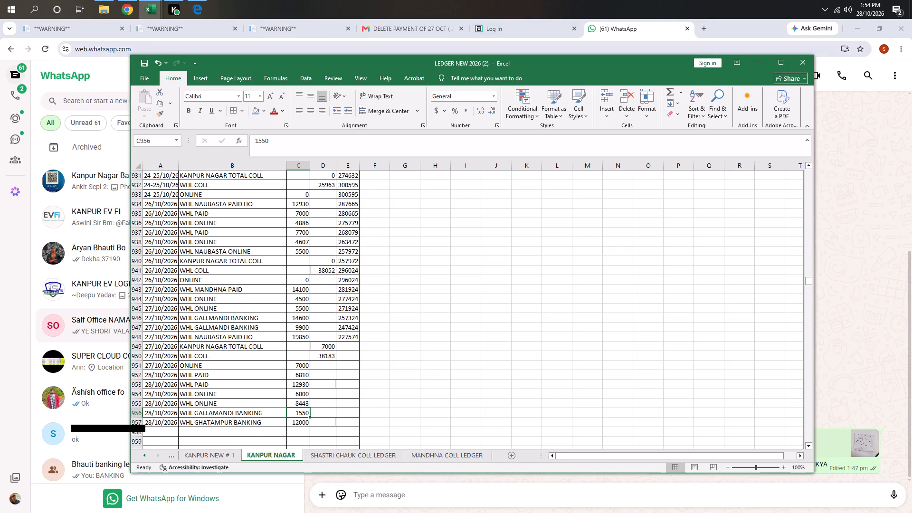
Extend the running balance formula in column E from row 948 down through row 957 and save the workbook.
left_click(344, 335)
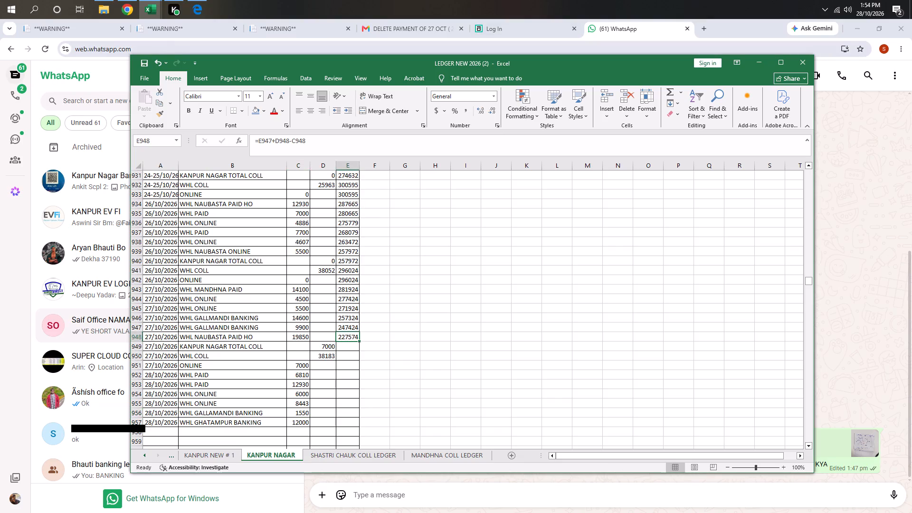
left_click_drag(359, 339, 361, 430)
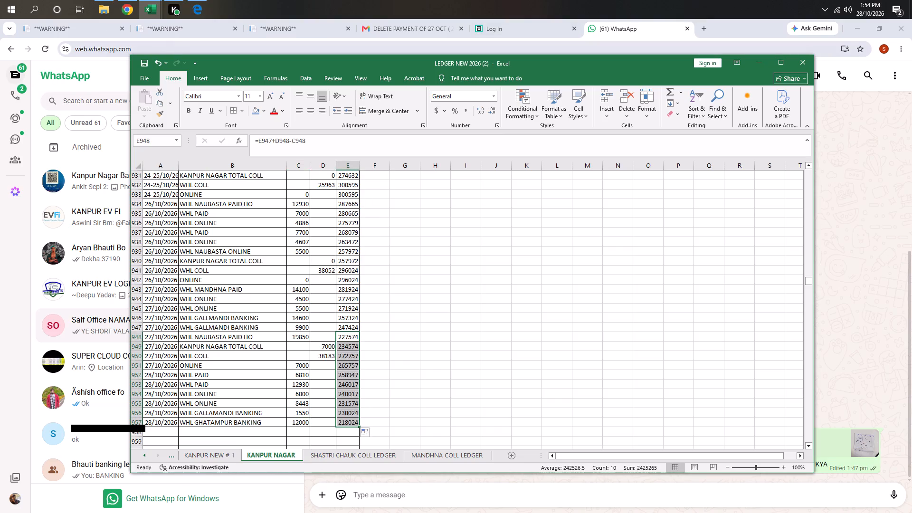
key("ctrl+s")
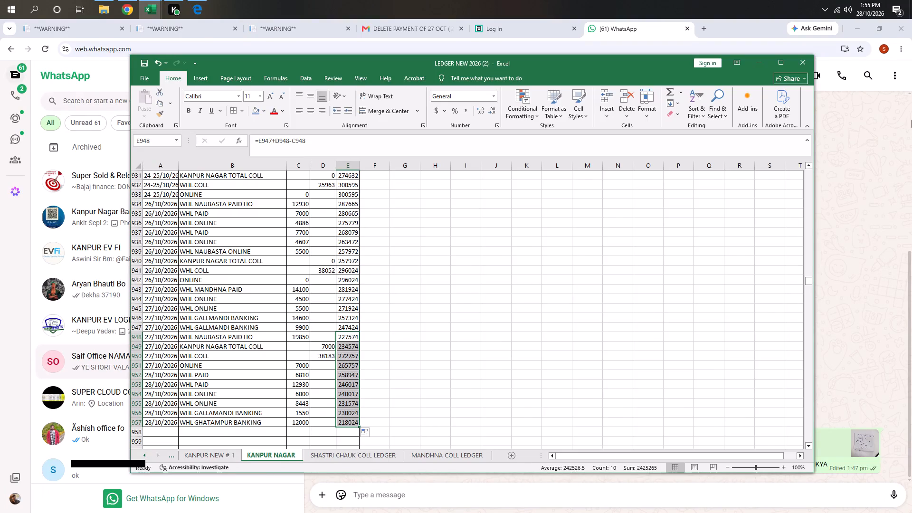
Review the 26 to 28 October entries on the KANPUR NAGAR sheet, checking the WHL NAUBASTA PAID HO and WHL NAUBASTA ONLINE rows.
scroll(59, 255, "up", 3)
scroll(274, 291, "down", 1)
scroll(286, 293, "up", 1)
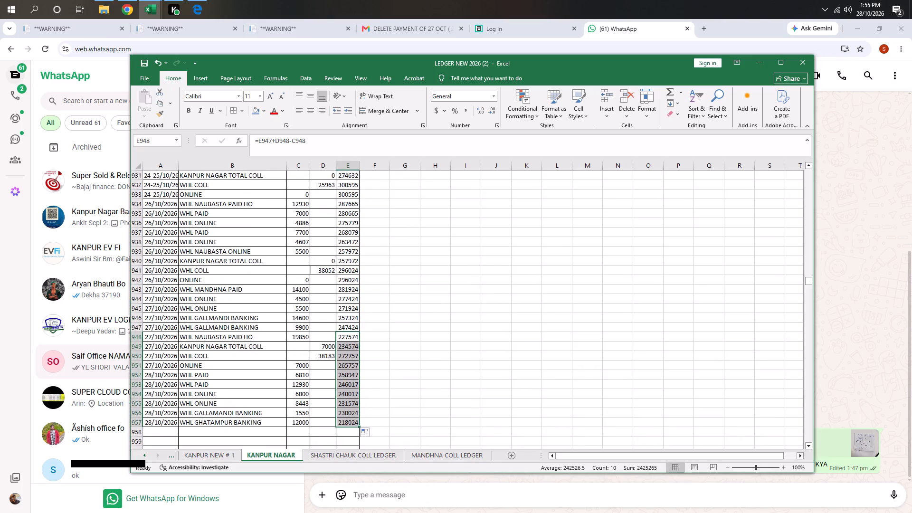
left_click(295, 335)
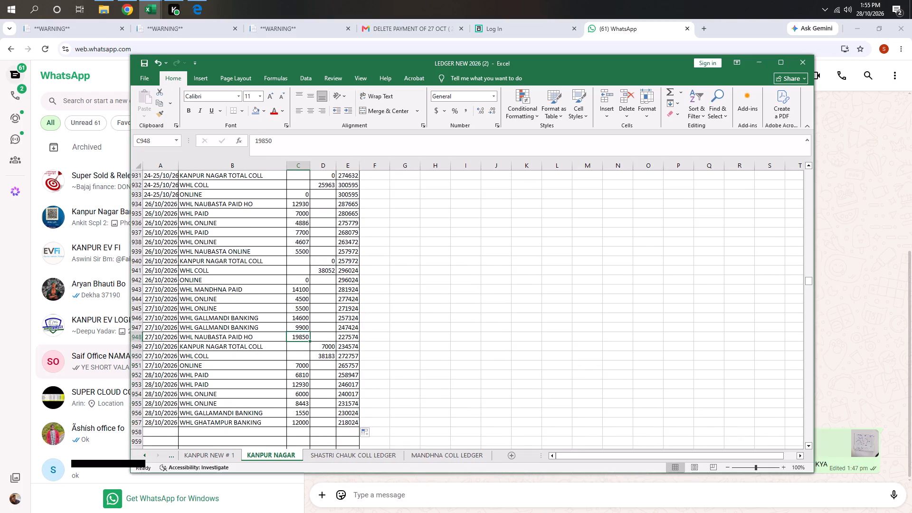
scroll(277, 302, "up", 3)
scroll(277, 302, "down", 1)
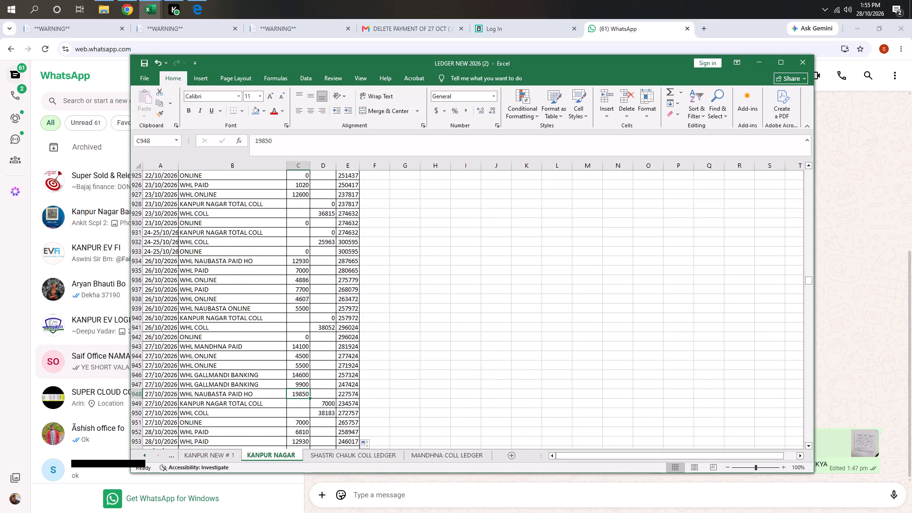
left_click(285, 310)
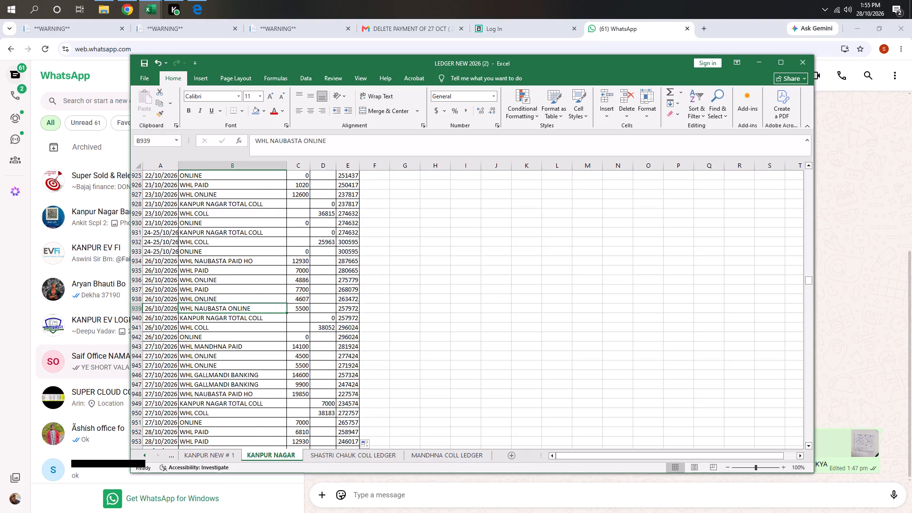
Review the earlier October entries in the KANPUR NAGAR ledger, including the 26 October WHL NAUBASTA PAID HO amount in row 934.
scroll(297, 309, "up", 2)
scroll(285, 248, "up", 3)
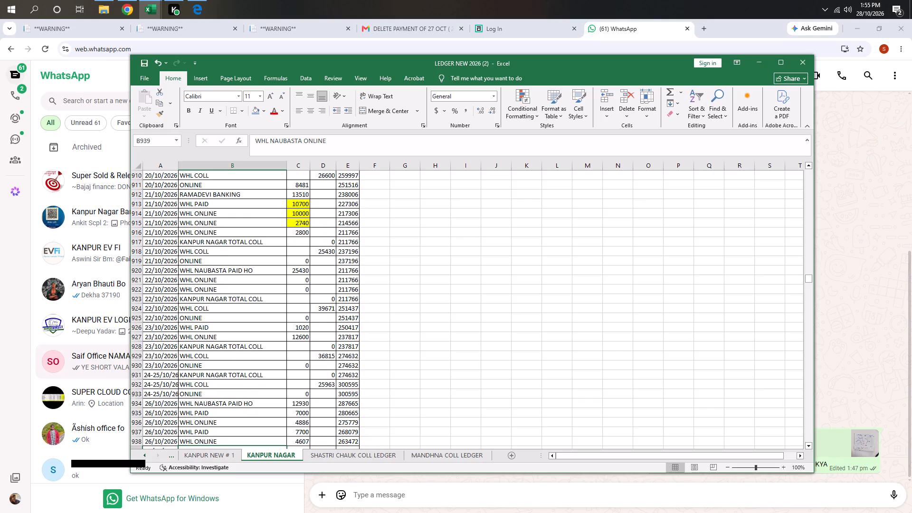
scroll(287, 247, "down", 1)
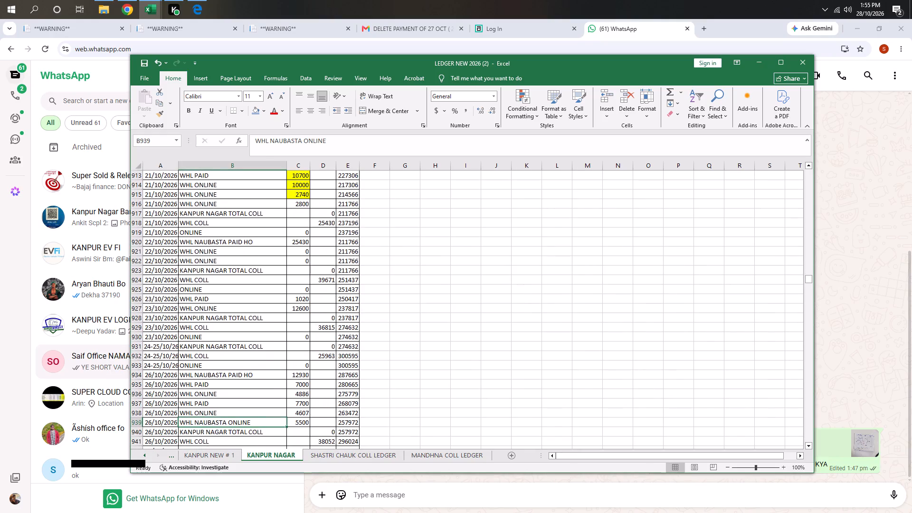
scroll(290, 247, "down", 1)
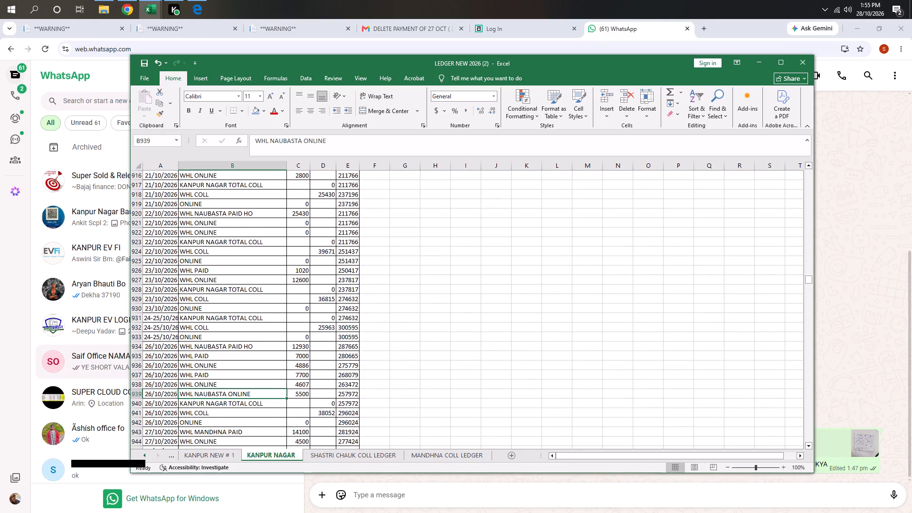
left_click(304, 347)
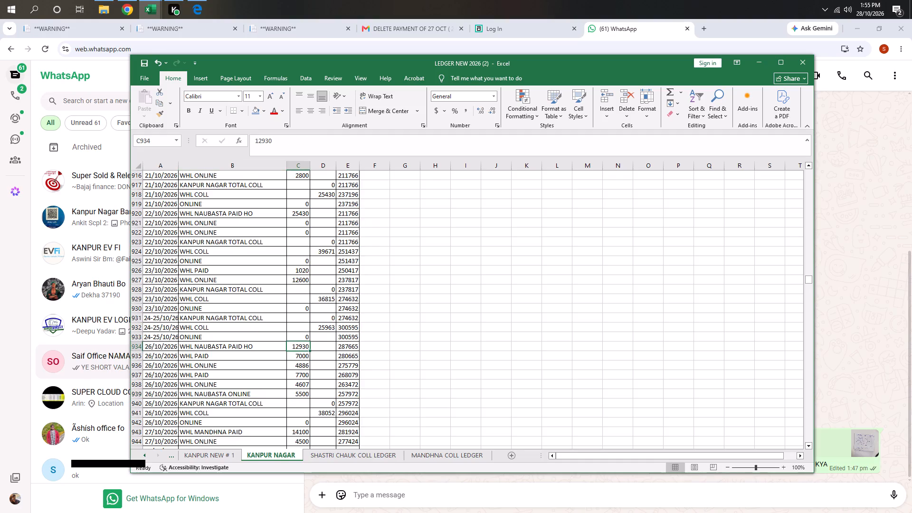
scroll(304, 315, "up", 1)
scroll(304, 315, "down", 2)
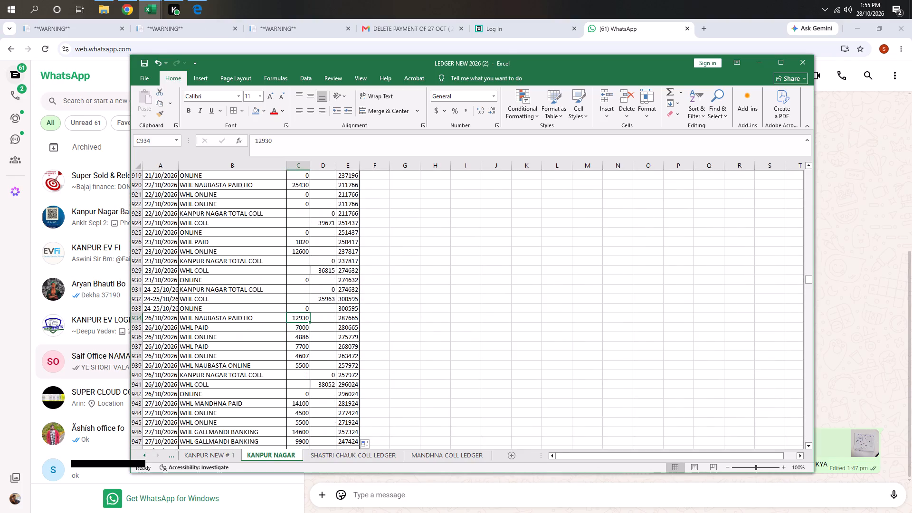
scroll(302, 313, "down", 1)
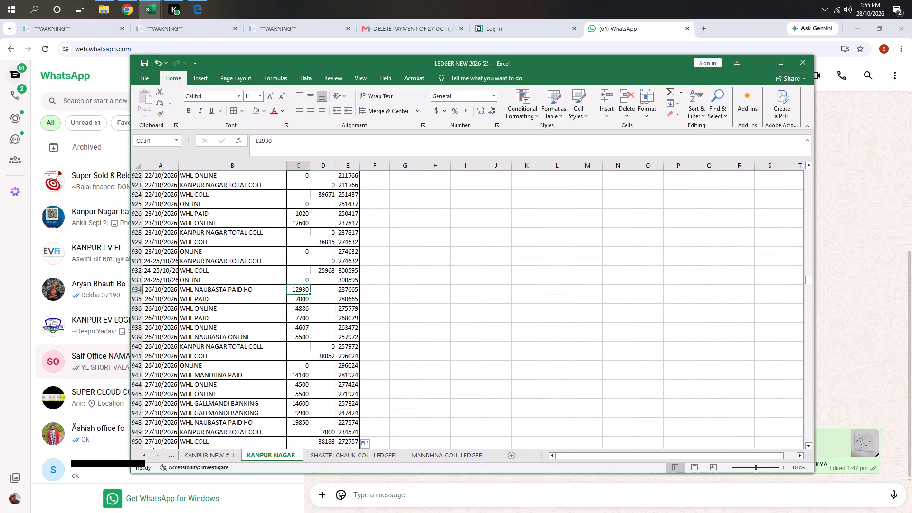
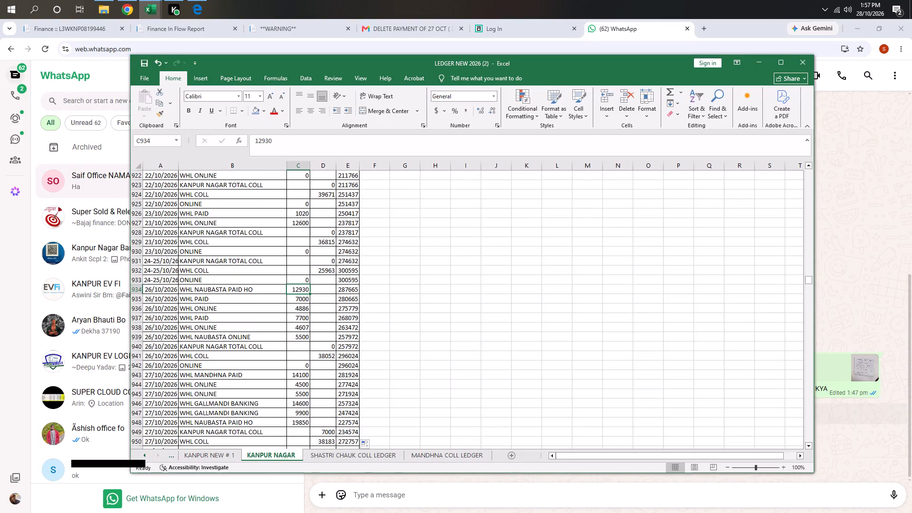
Check the 23 October WHL COLL entry in row 929 of the KANPUR NAGAR ledger.
left_click(274, 243)
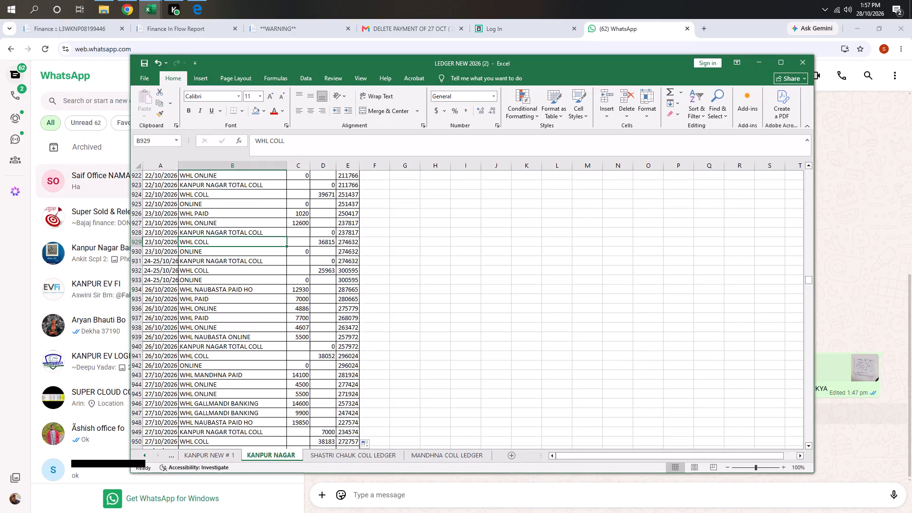
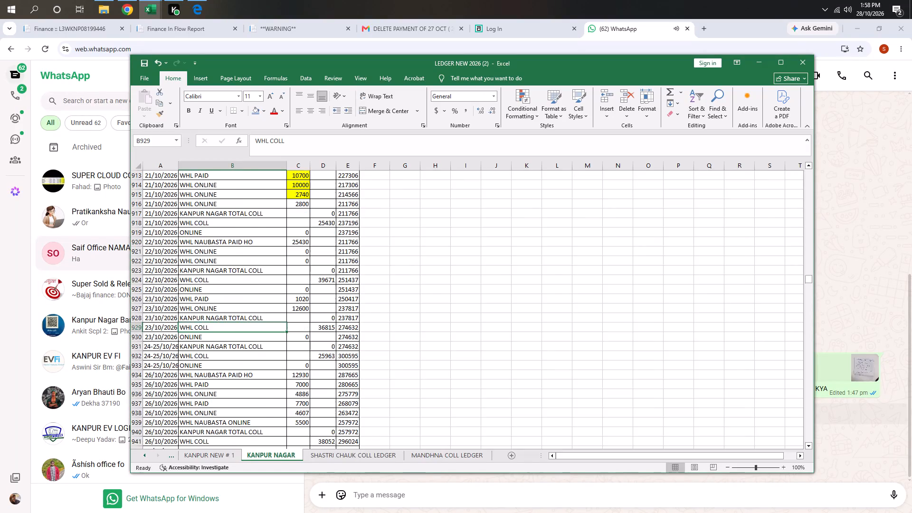
Check the 21 October WHL COLL entry against the 22 and 26 October WHL NAUBASTA PAID HO entries in the KANPUR NAGAR ledger.
scroll(215, 361, "up", 3)
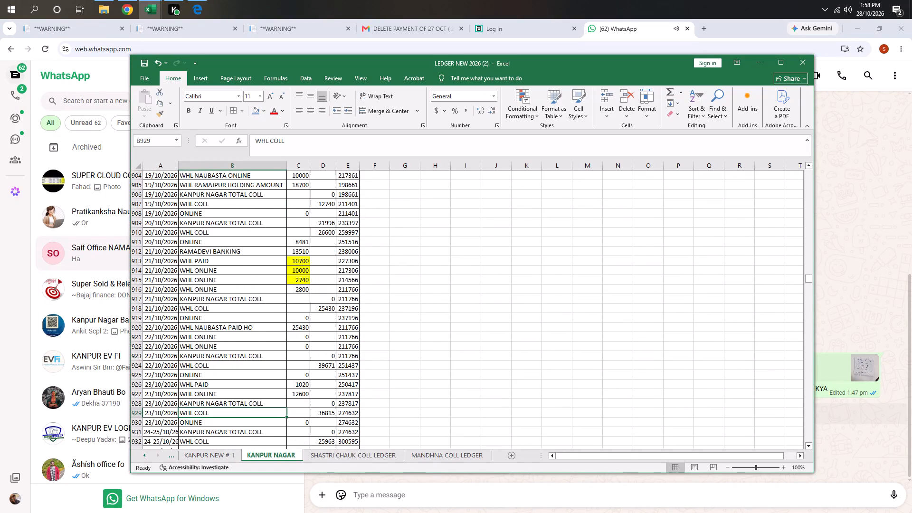
scroll(216, 349, "down", 1)
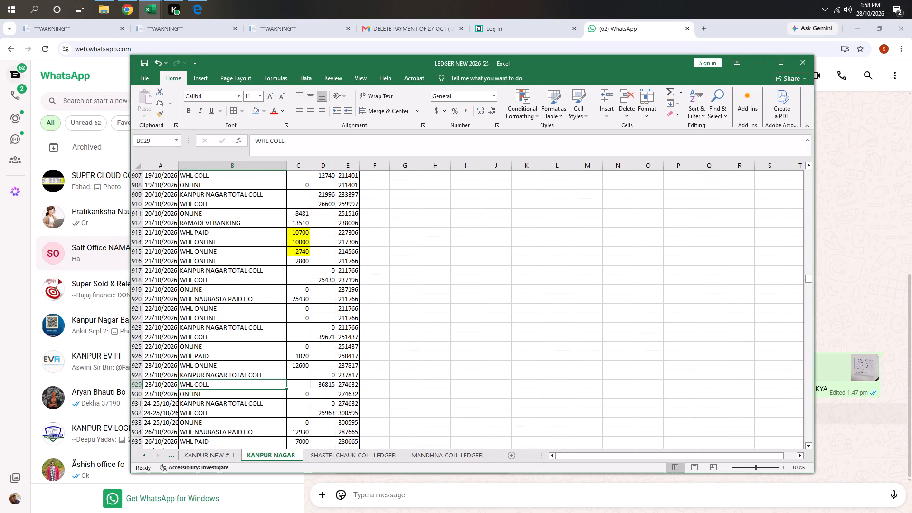
left_click(236, 280)
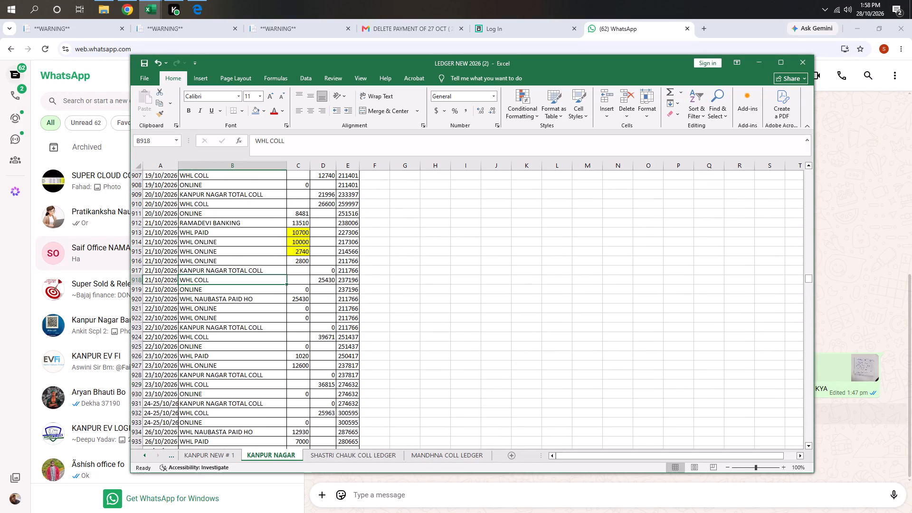
left_click(273, 301)
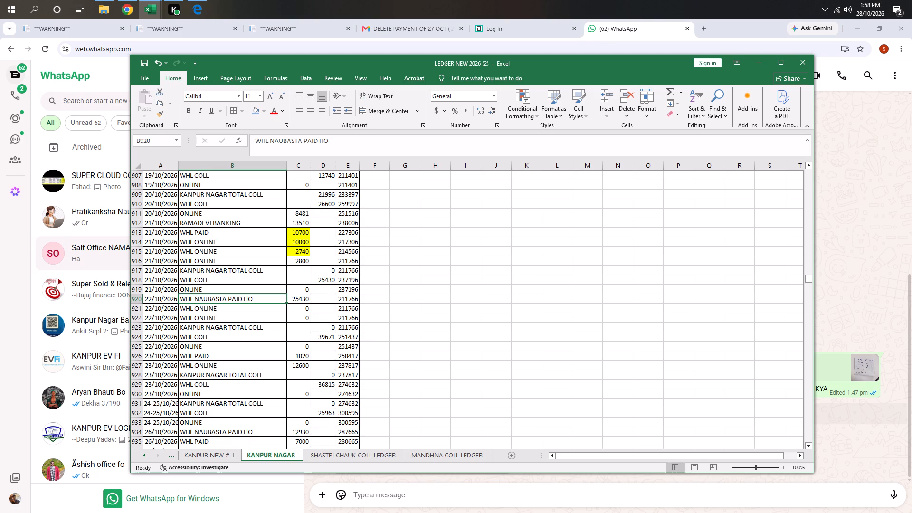
scroll(267, 308, "down", 3)
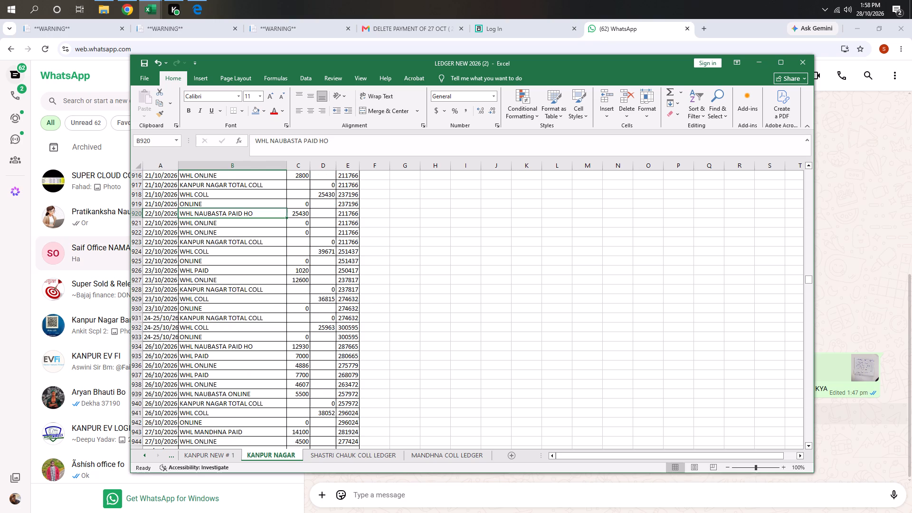
left_click(289, 346)
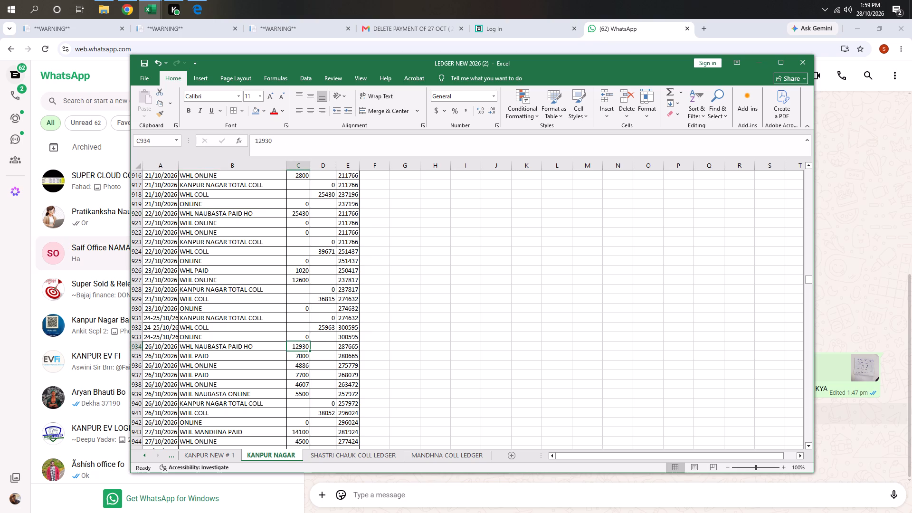
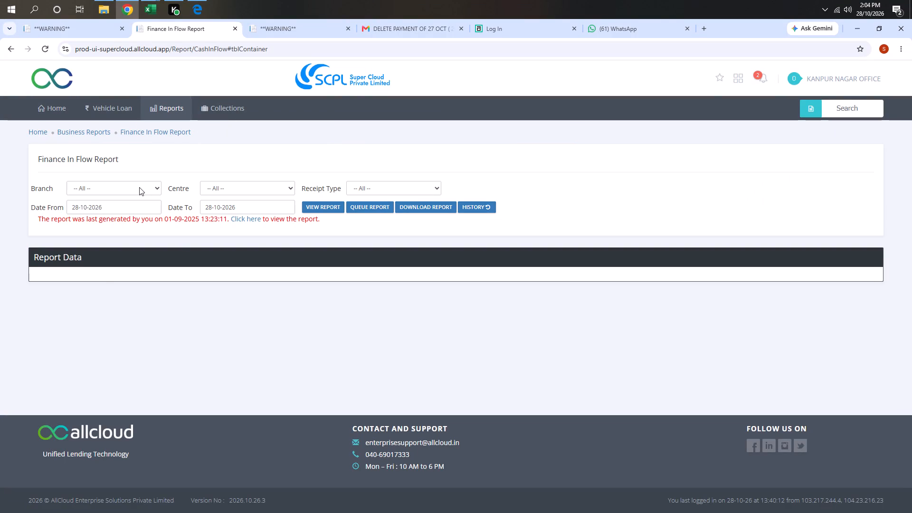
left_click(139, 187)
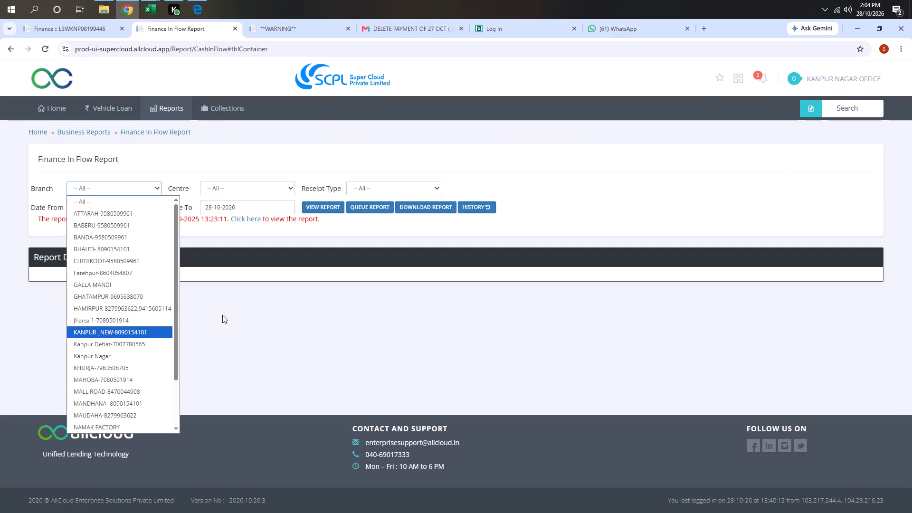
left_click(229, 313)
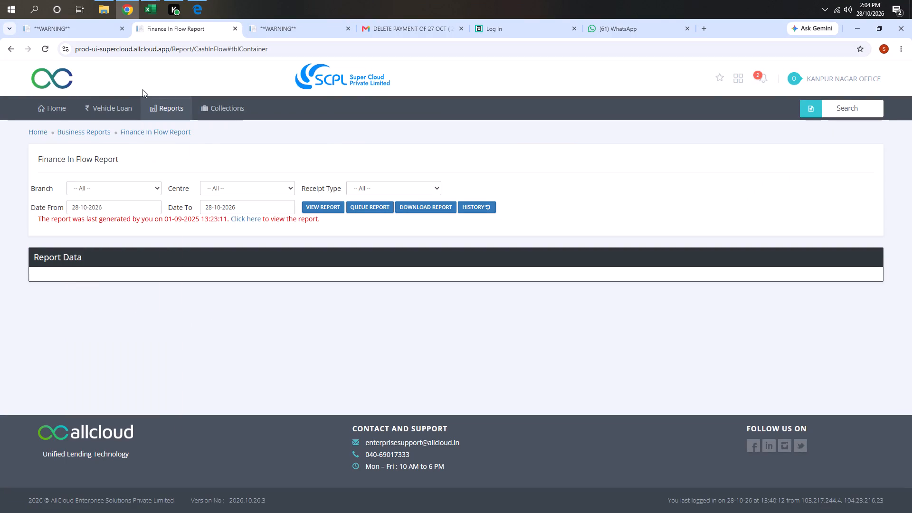
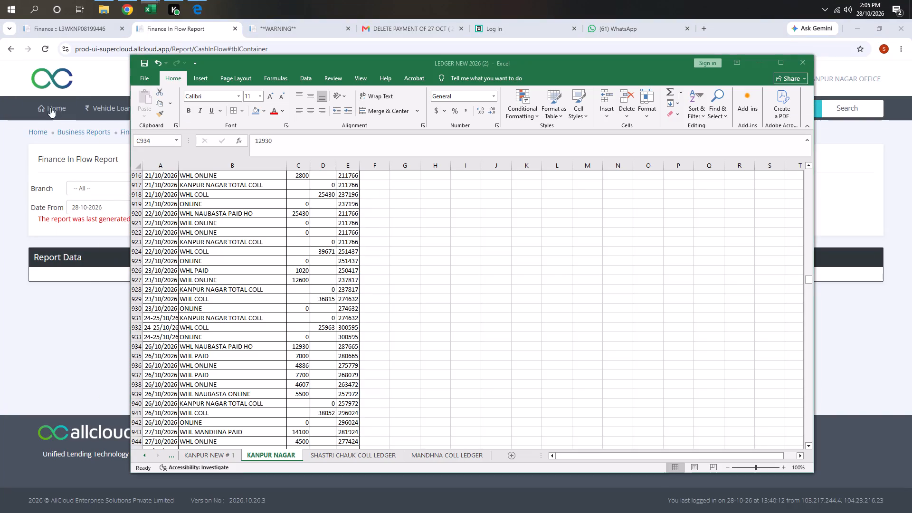
Review the latest 27 and 28 October entries and running balances in the KANPUR NAGAR and KANPUR NEW # 1 ledgers.
scroll(284, 315, "down", 6)
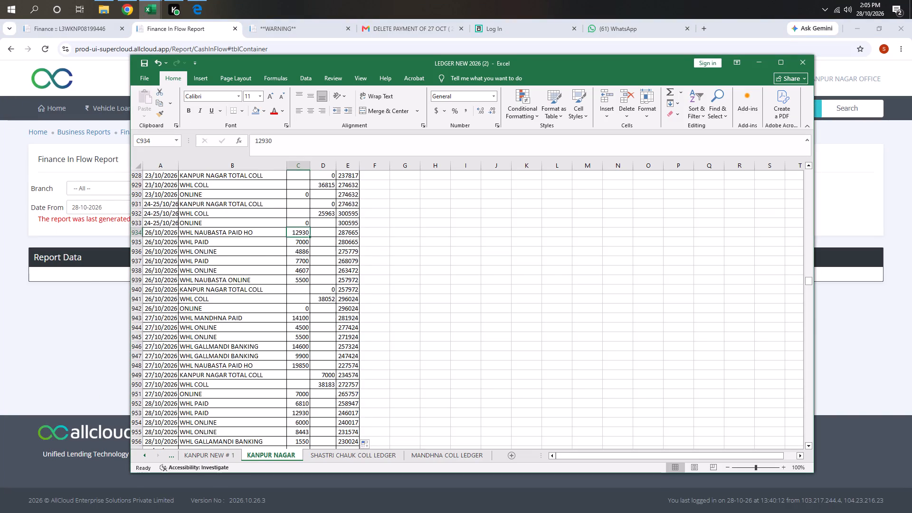
scroll(304, 317, "down", 7)
scroll(280, 223, "up", 2)
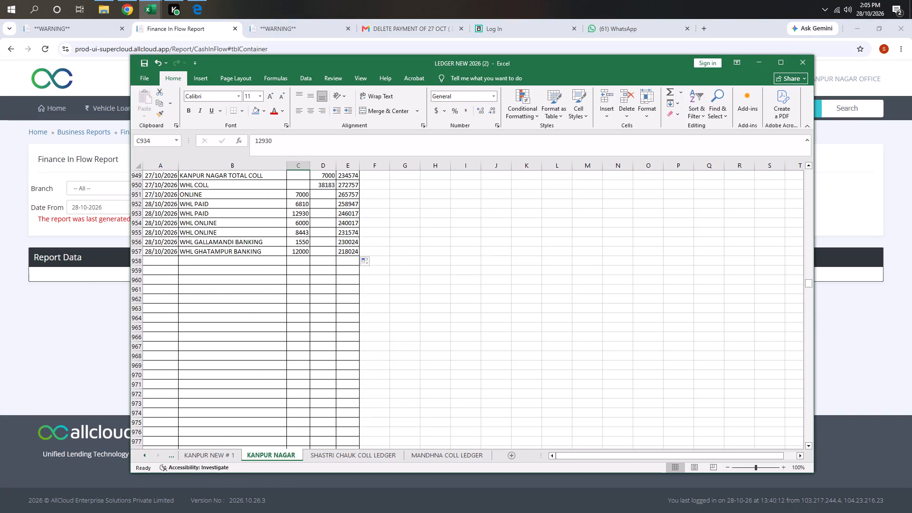
left_click(196, 457)
scroll(284, 365, "up", 2)
scroll(284, 361, "down", 8)
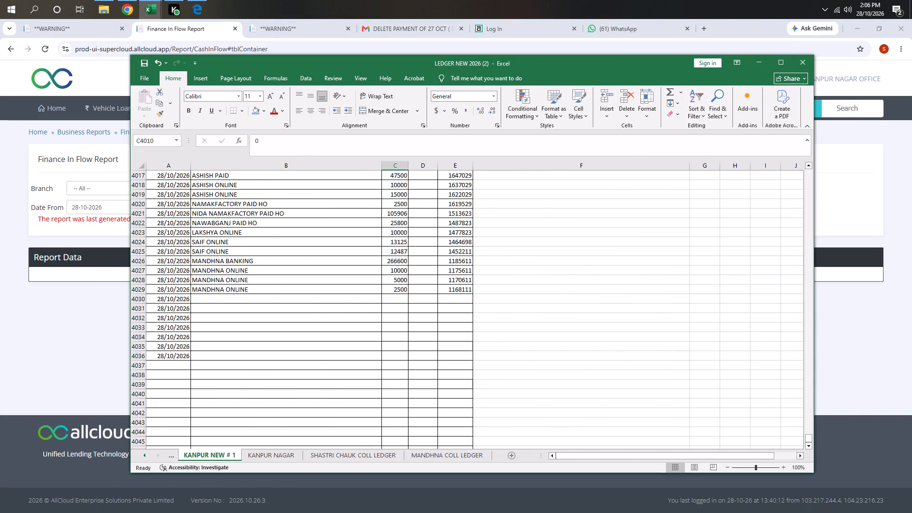
scroll(364, 329, "up", 1)
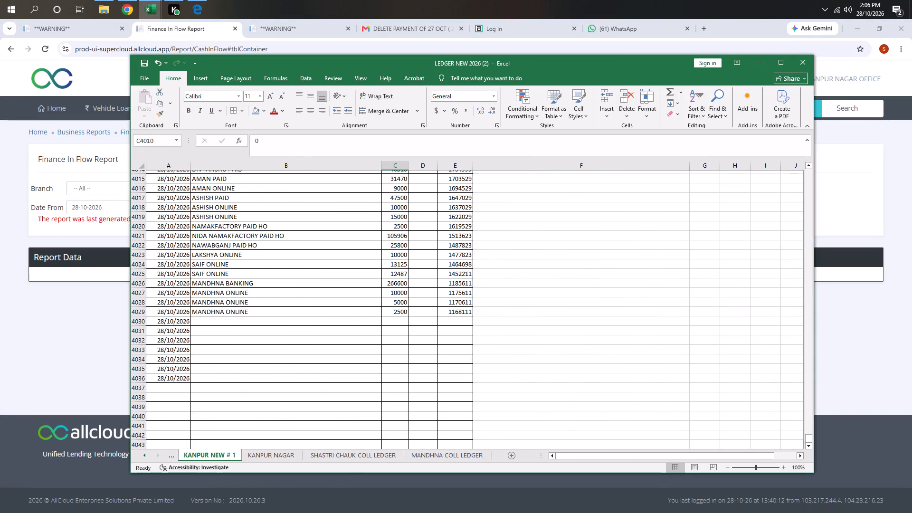
left_click(268, 455)
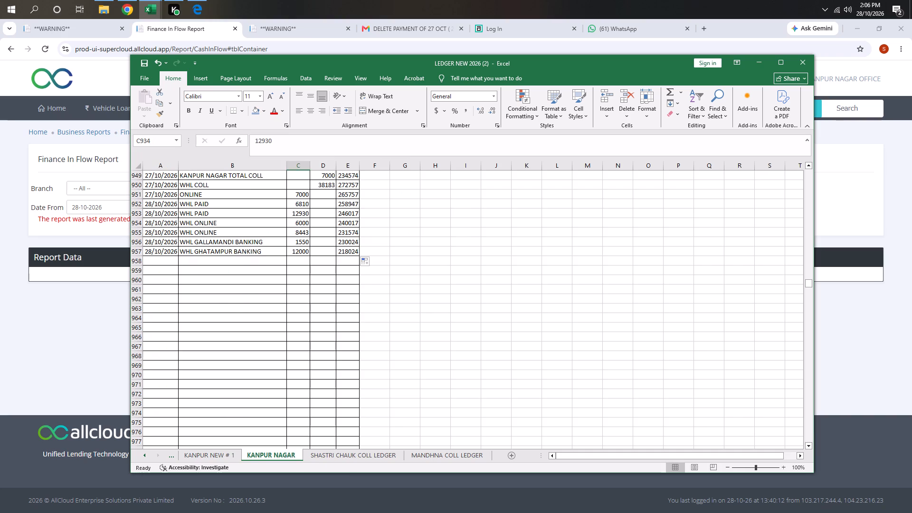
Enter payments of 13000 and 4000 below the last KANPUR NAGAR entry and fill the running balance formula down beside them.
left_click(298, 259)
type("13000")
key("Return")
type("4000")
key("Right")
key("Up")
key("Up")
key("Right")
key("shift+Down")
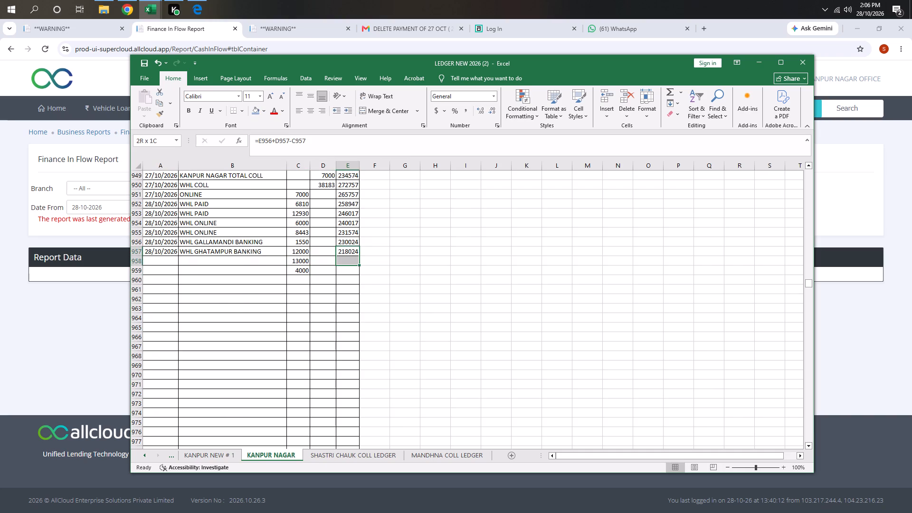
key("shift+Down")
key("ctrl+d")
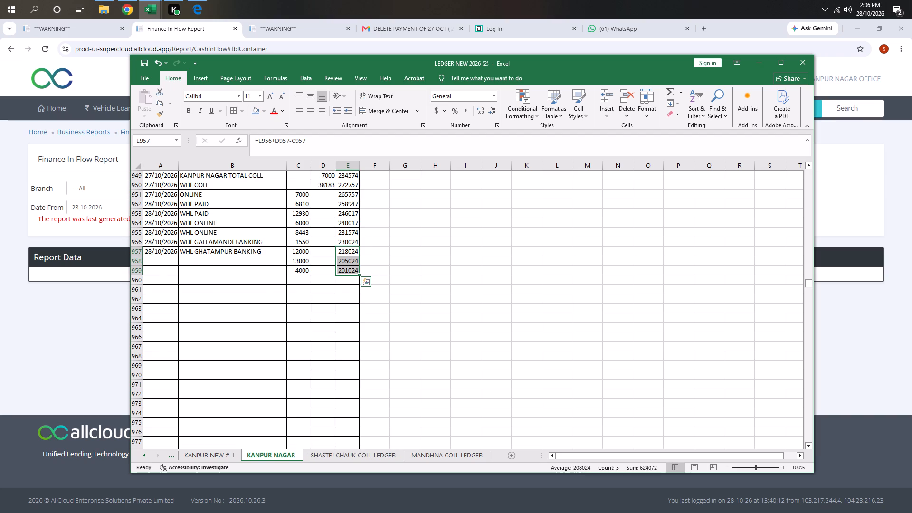
Look back through the earlier October entries in the KANPUR NAGAR ledger and return to the latest rows.
scroll(330, 403, "up", 20)
scroll(330, 403, "up", 2)
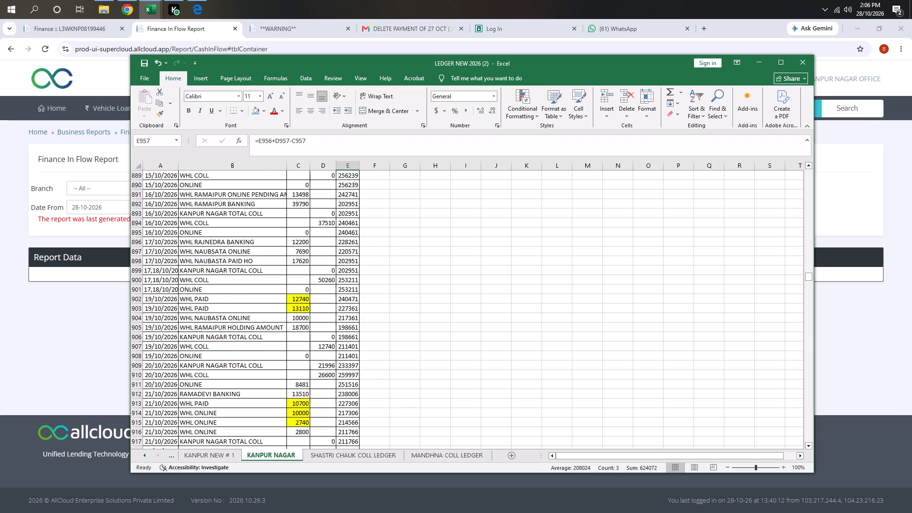
scroll(339, 394, "down", 5)
scroll(339, 394, "up", 2)
scroll(339, 394, "down", 16)
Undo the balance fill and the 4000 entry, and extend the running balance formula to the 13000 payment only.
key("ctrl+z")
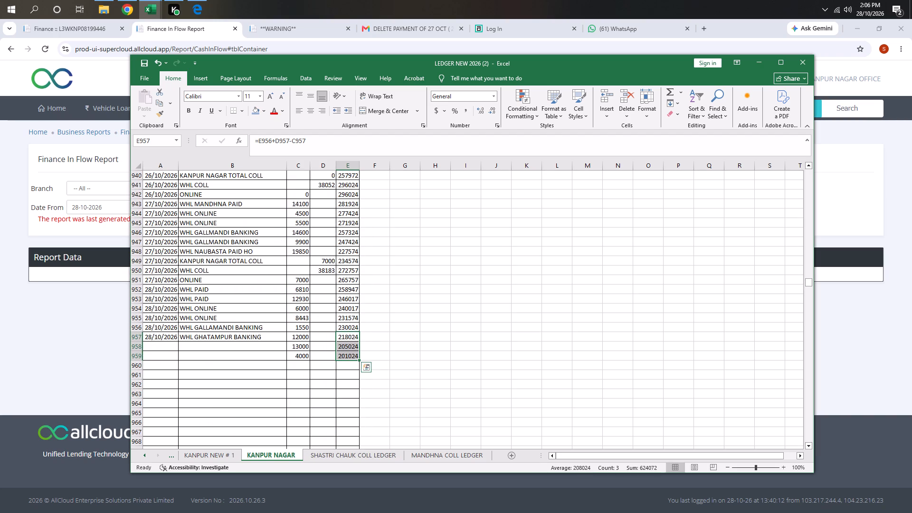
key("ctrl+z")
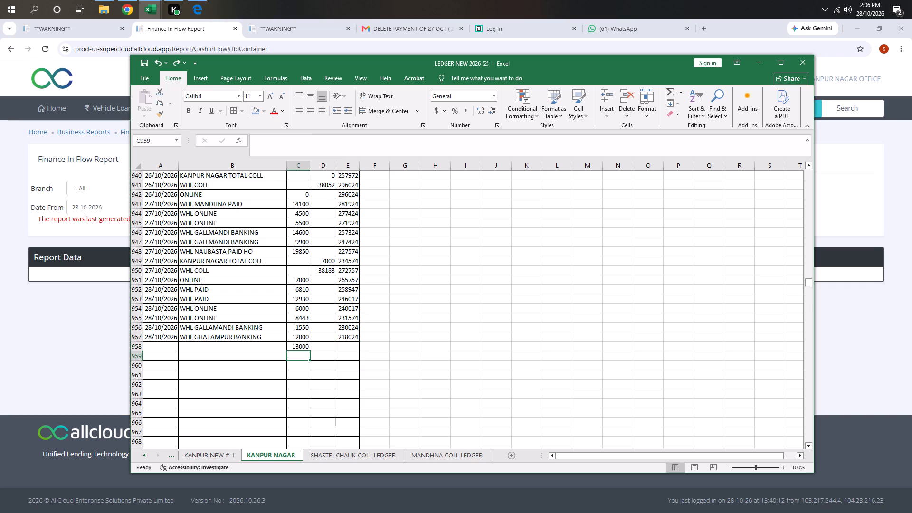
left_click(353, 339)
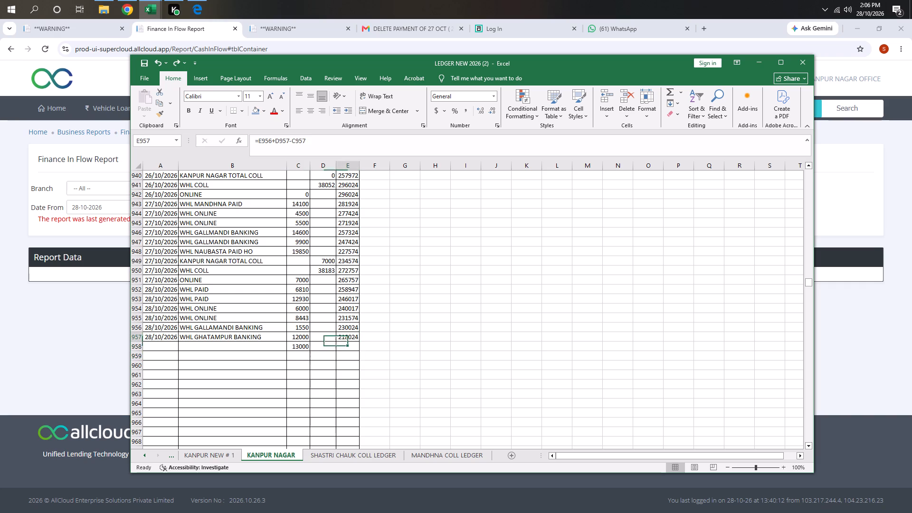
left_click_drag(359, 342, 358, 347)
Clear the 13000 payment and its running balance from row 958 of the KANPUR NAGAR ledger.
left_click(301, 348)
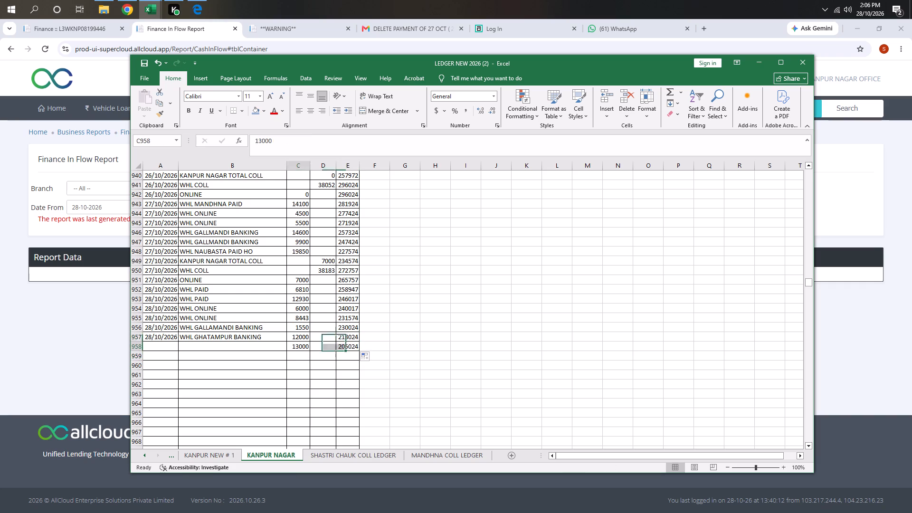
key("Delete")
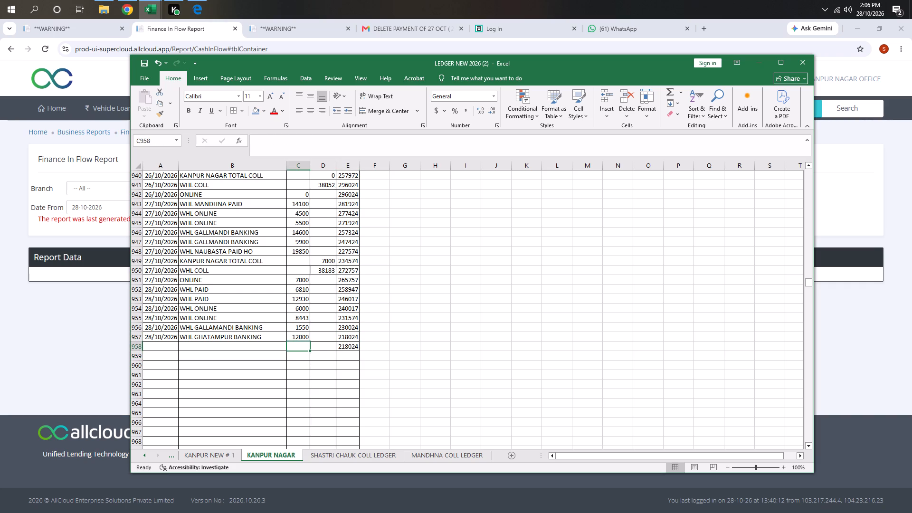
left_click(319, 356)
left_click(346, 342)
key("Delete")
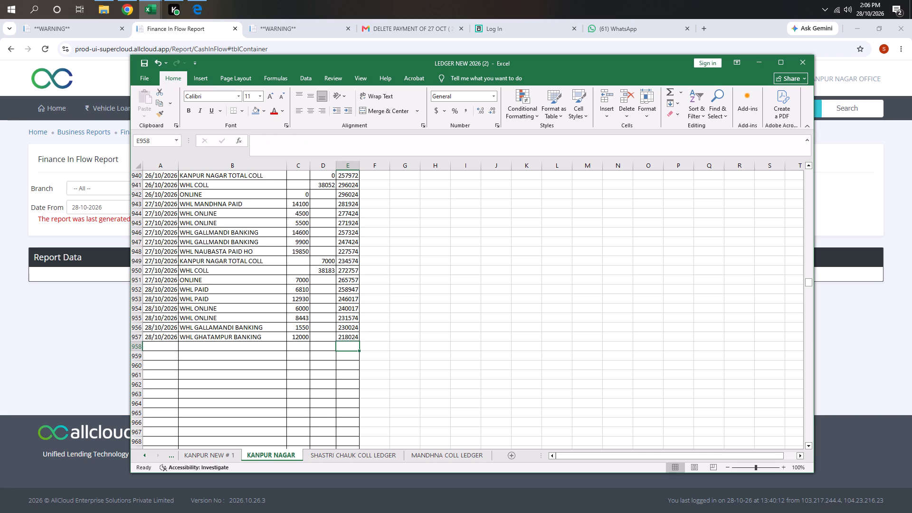
Check the 28 October WHL GHATAMPUR BANKING payment and the combined amount of the two 27 October WHL ONLINE payments.
left_click(301, 340)
left_click(302, 333)
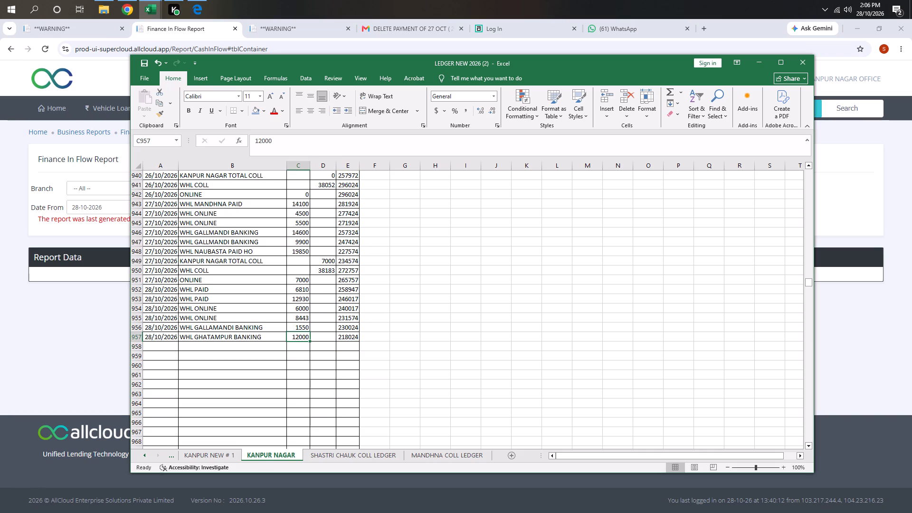
left_click(303, 215)
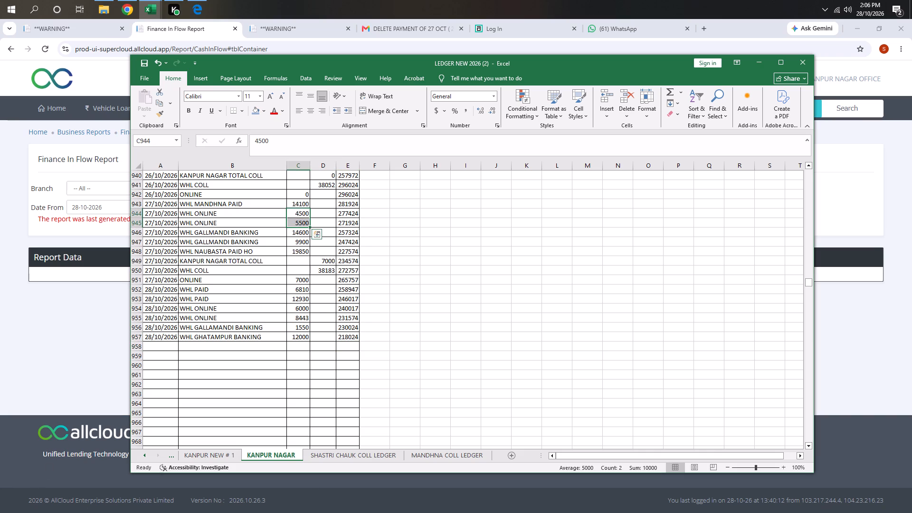
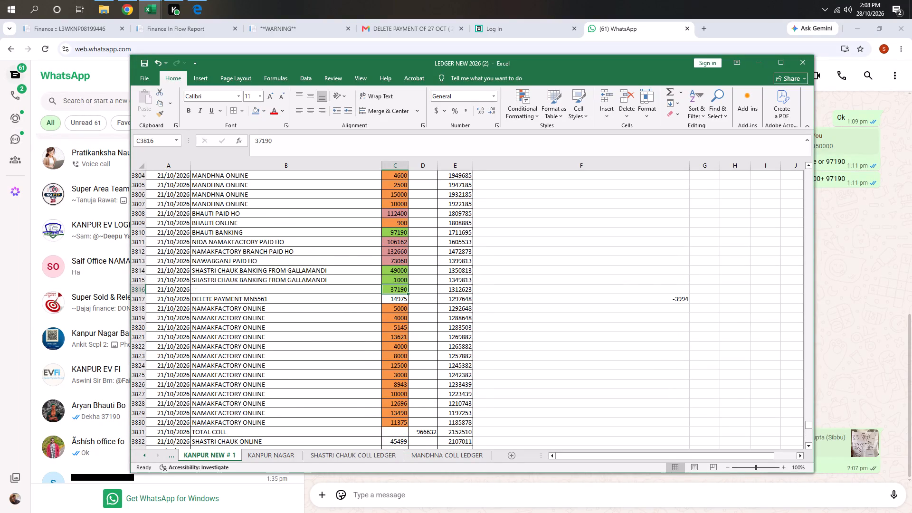
Select the empty description cell of the 21/10/2026 entry for 37190 in the KANPUR NEW # 1 ledger.
left_click(350, 291)
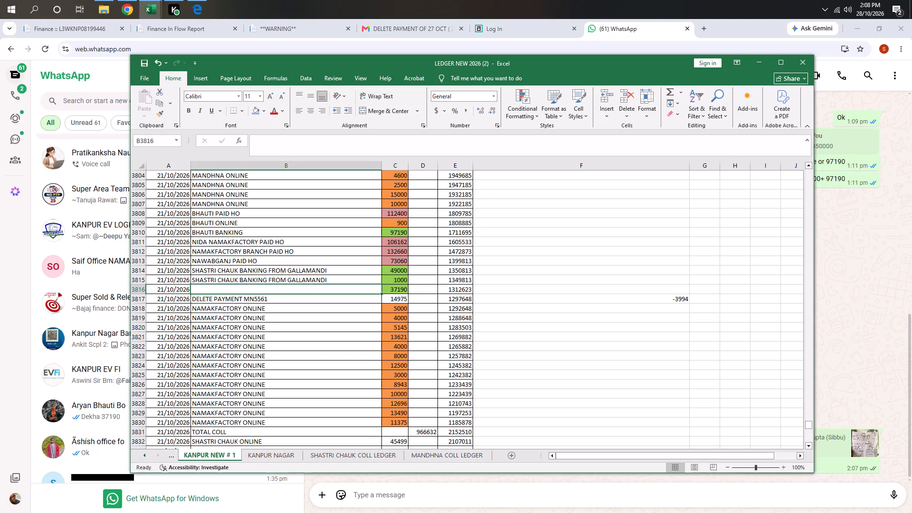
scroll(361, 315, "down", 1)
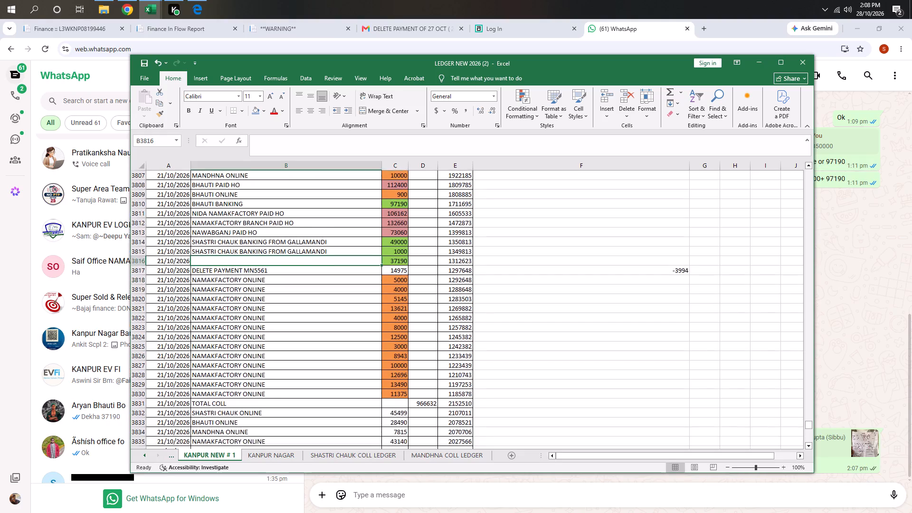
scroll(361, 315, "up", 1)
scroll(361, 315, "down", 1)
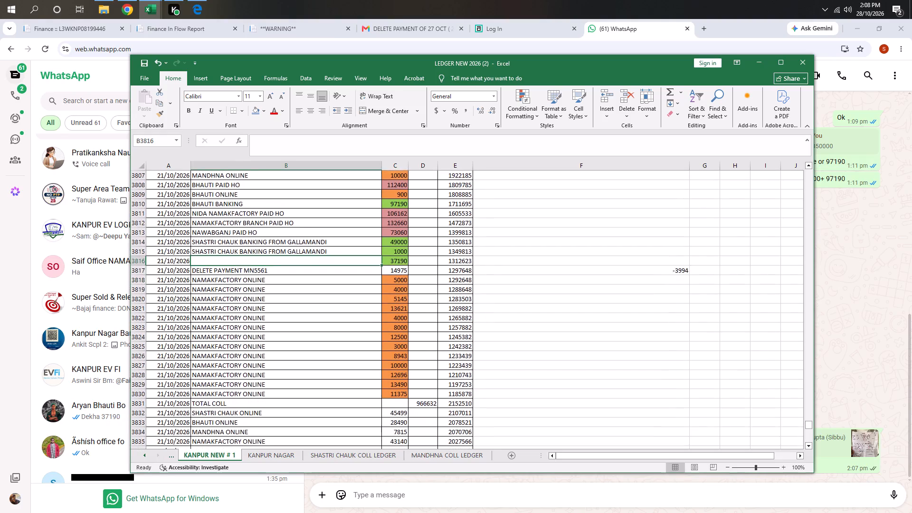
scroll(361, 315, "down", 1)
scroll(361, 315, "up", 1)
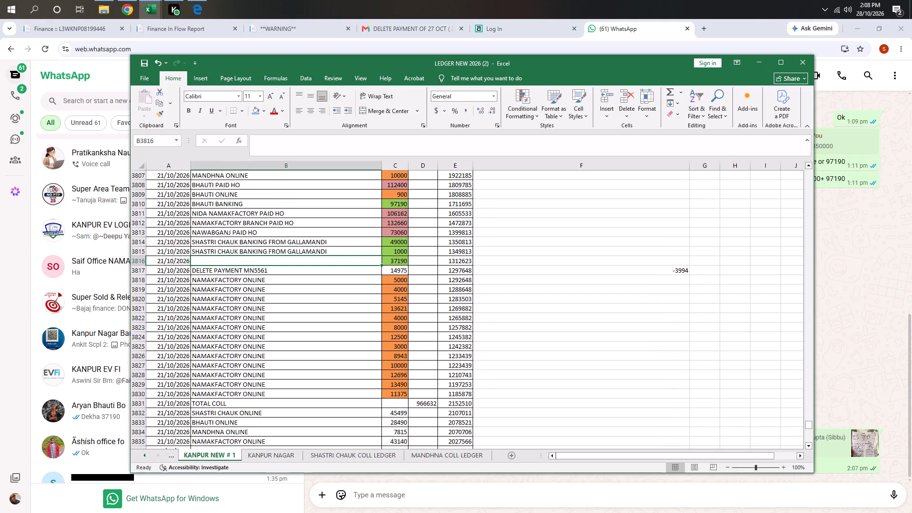
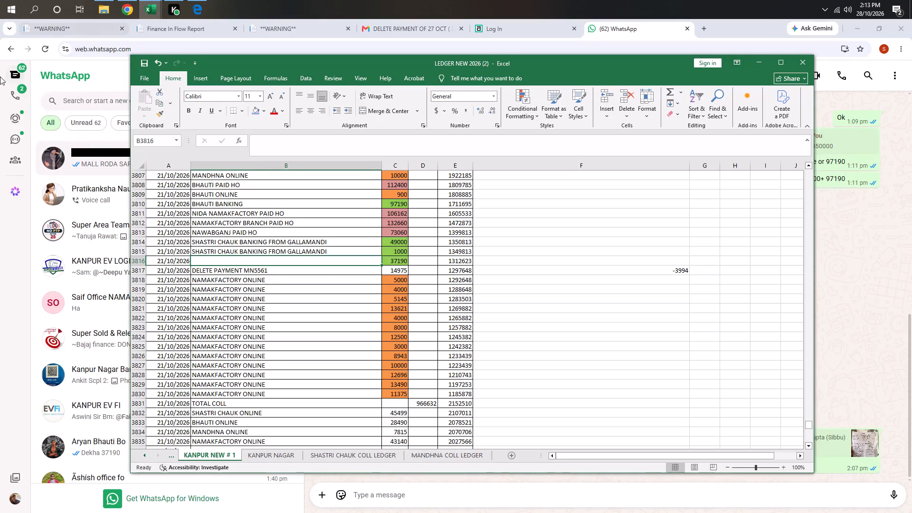
Look through the recent conversations in the WhatsApp chat list.
scroll(111, 289, "up", 5)
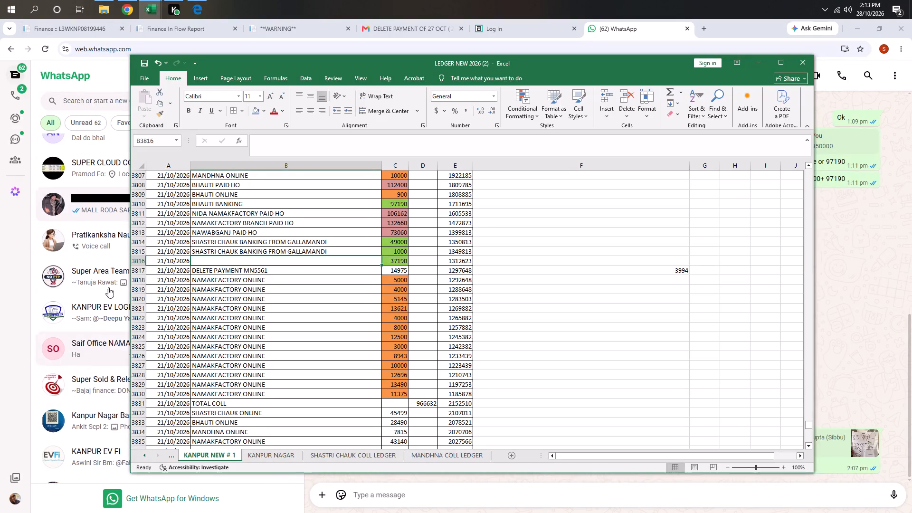